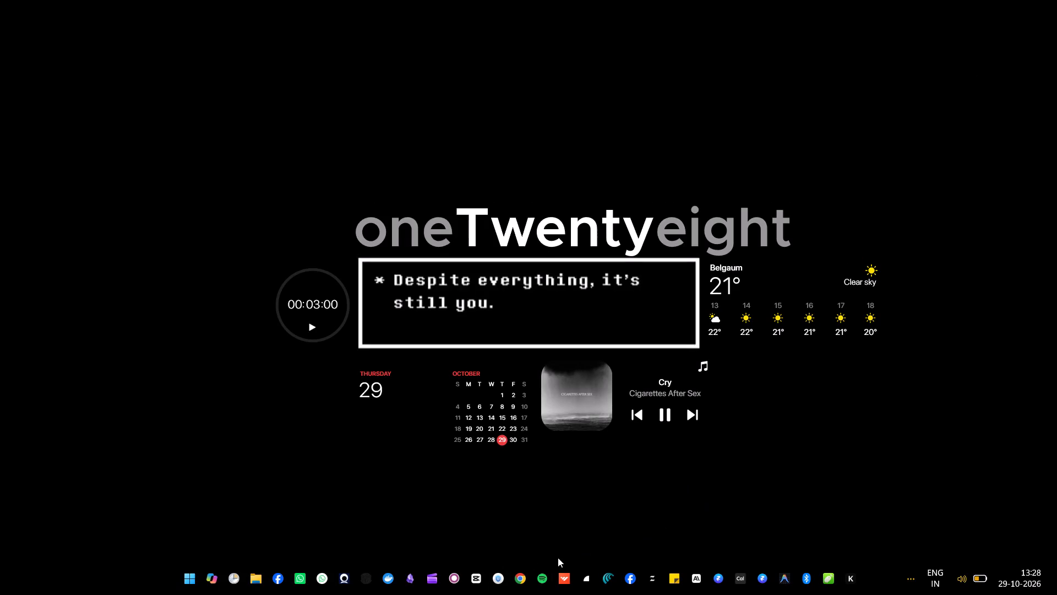
Launch Google Chrome with the "MAIN (has store)" profile and maximize its window.
click(516, 586)
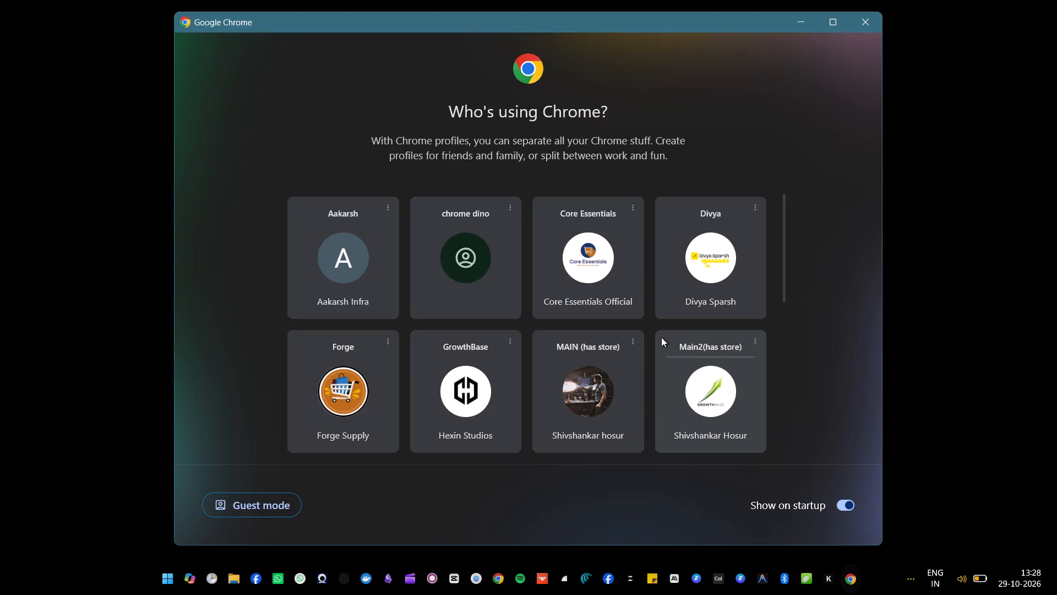
scroll(649, 337, down, 3)
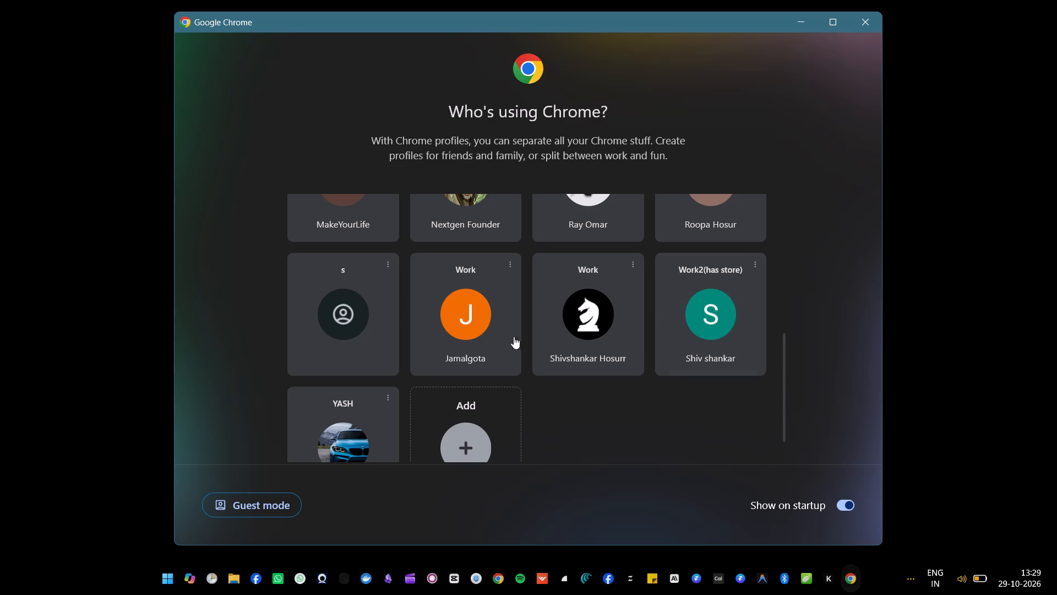
scroll(558, 342, down, 2)
scroll(565, 334, up, 2)
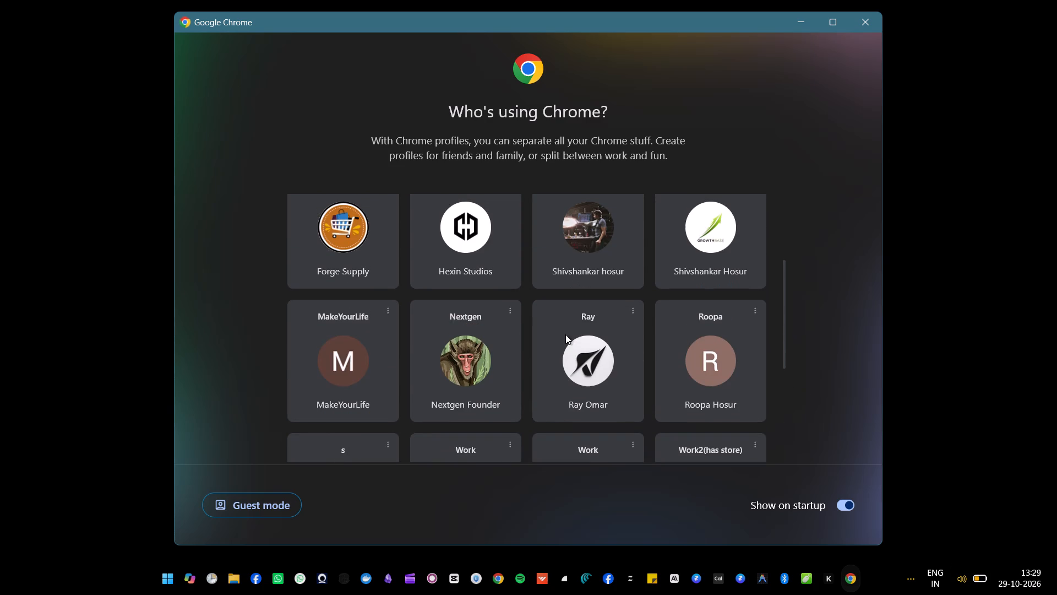
scroll(544, 294, up, 1)
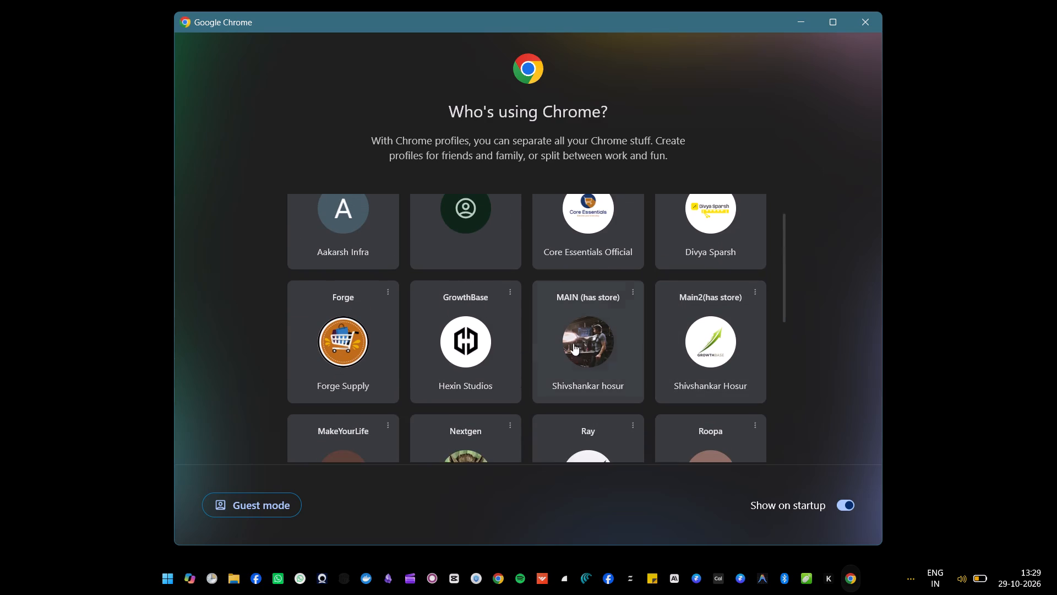
scroll(606, 336, down, 1)
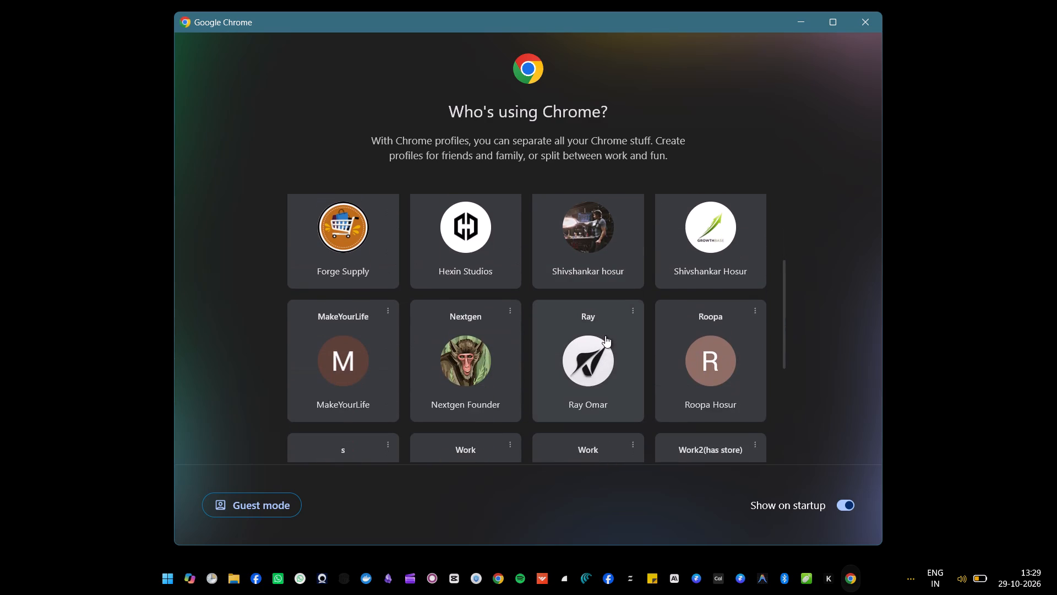
scroll(605, 336, down, 2)
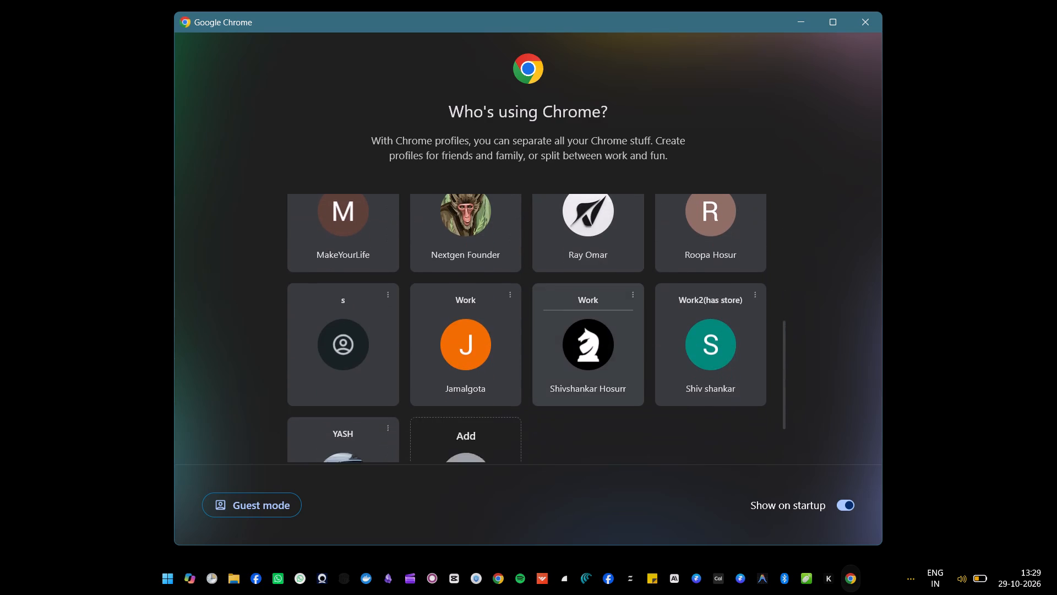
scroll(605, 336, down, 1)
scroll(605, 336, up, 4)
scroll(604, 334, down, 1)
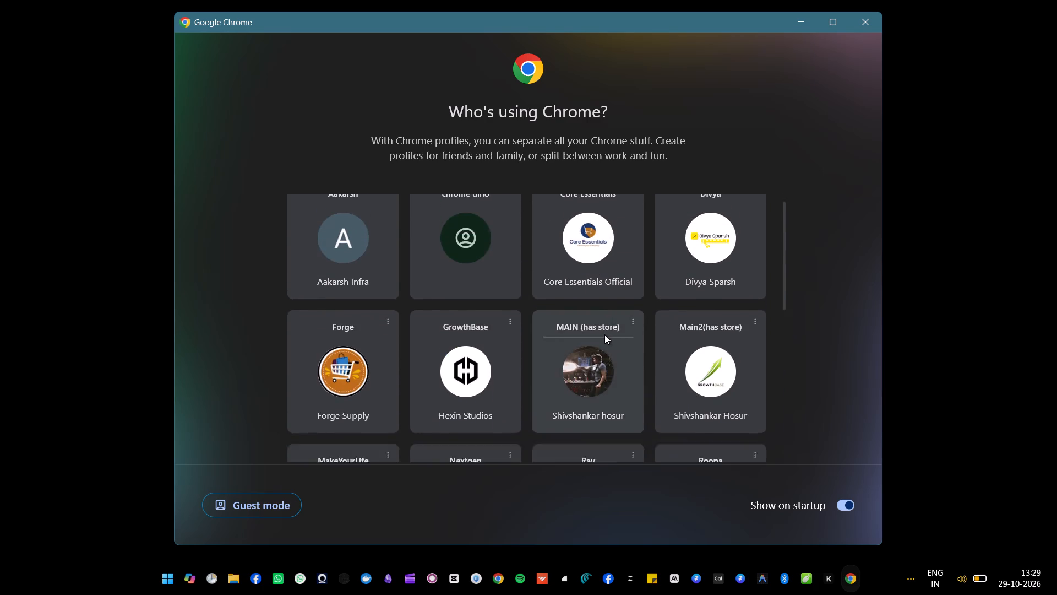
scroll(604, 334, down, 2)
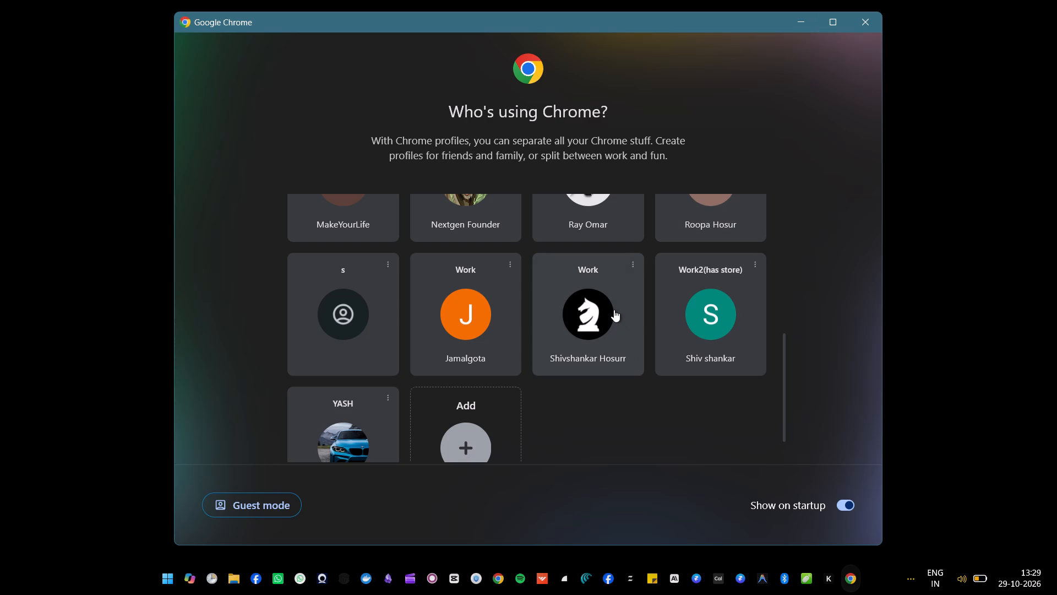
scroll(419, 307, down, 1)
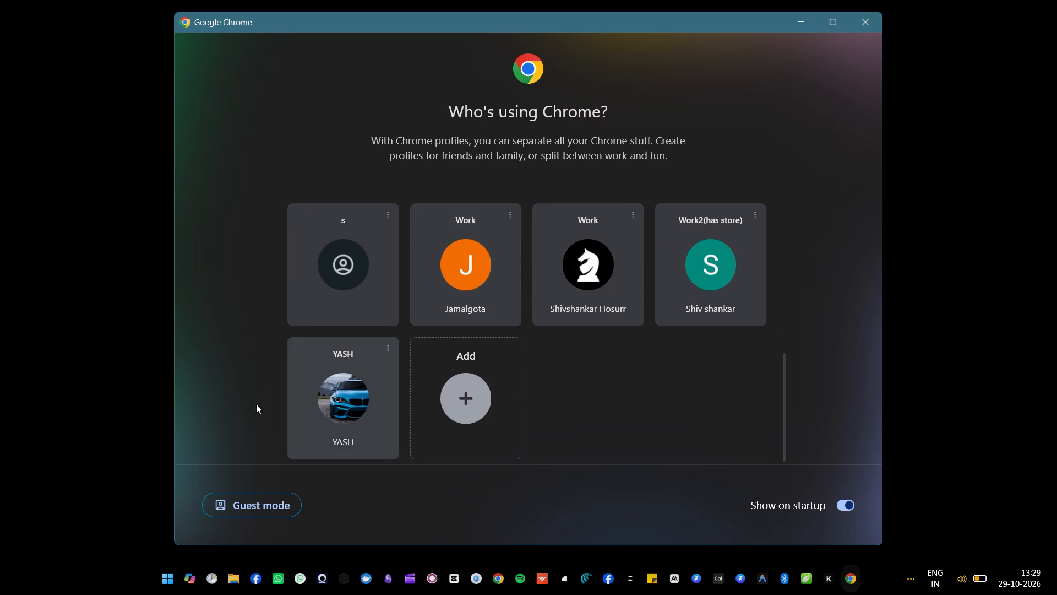
scroll(620, 283, up, 1)
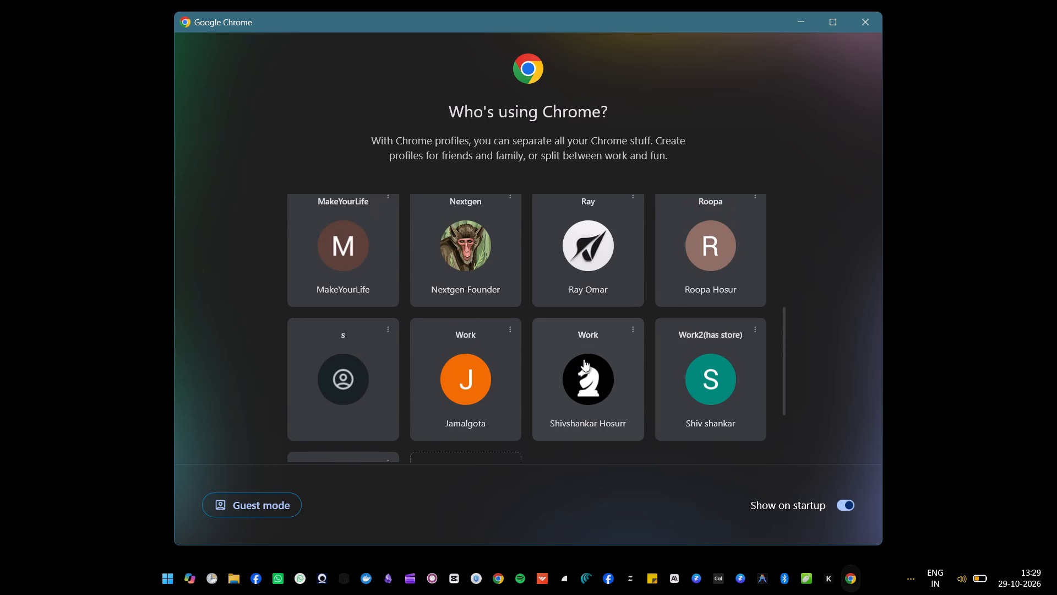
scroll(544, 247, up, 1)
click(595, 242)
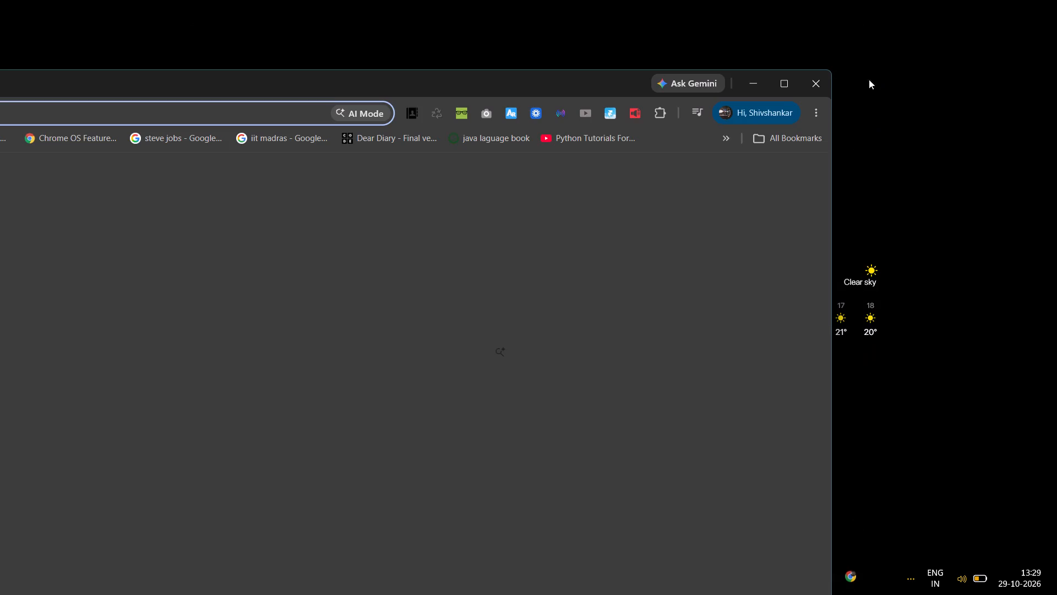
click(788, 93)
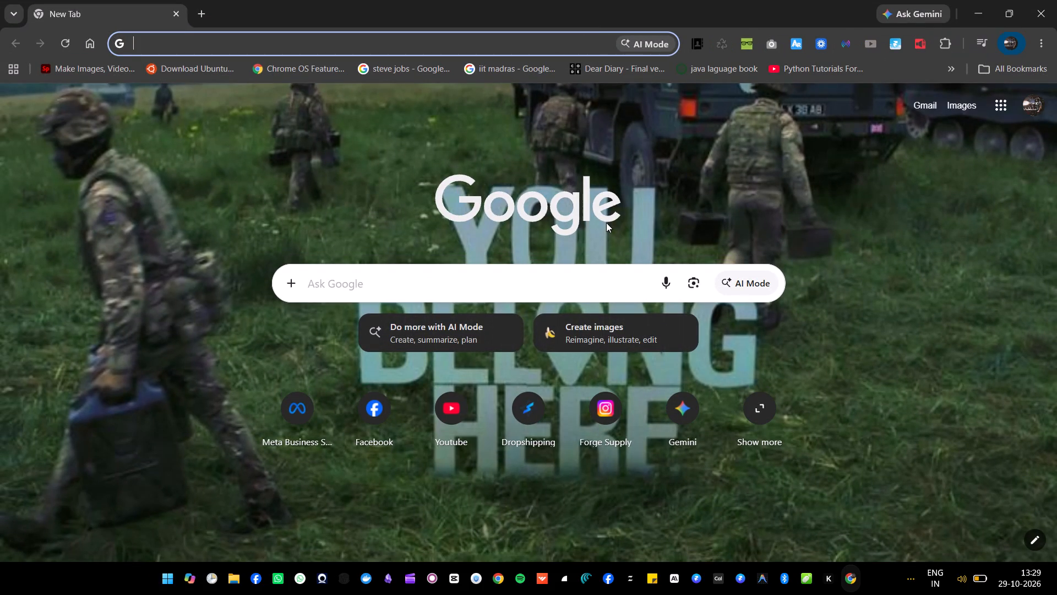
Open Meta Ads Manager by entering "ads" as the address.
key(d)
key(BackSpace)
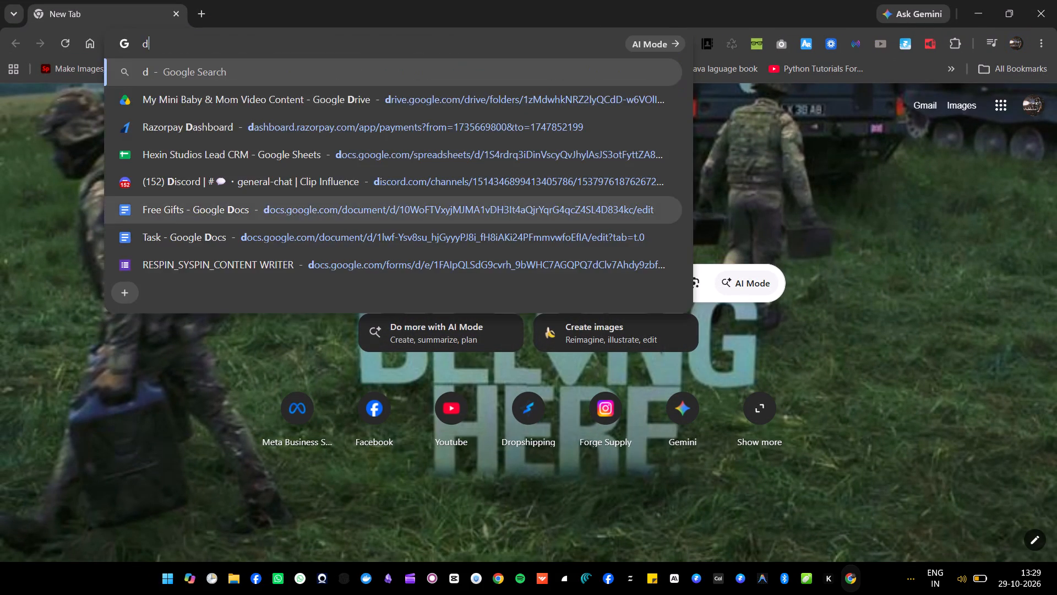
key(BackSpace)
text(ads)
key(Return)
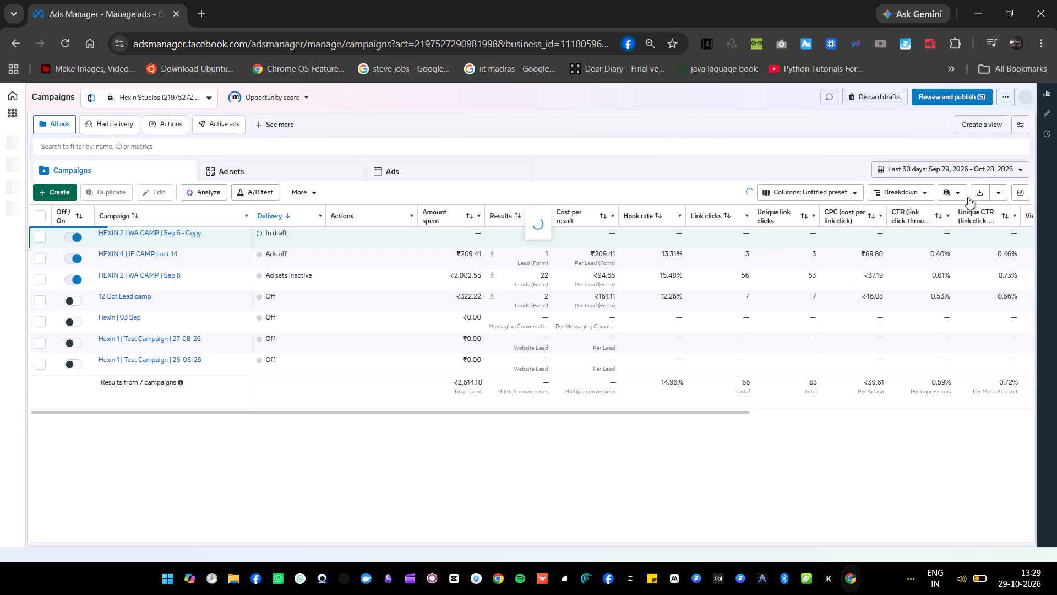
Apply the Last 30 days date range, Sep 29, 2026 to Oct 28, 2026, to the campaigns table.
click(954, 167)
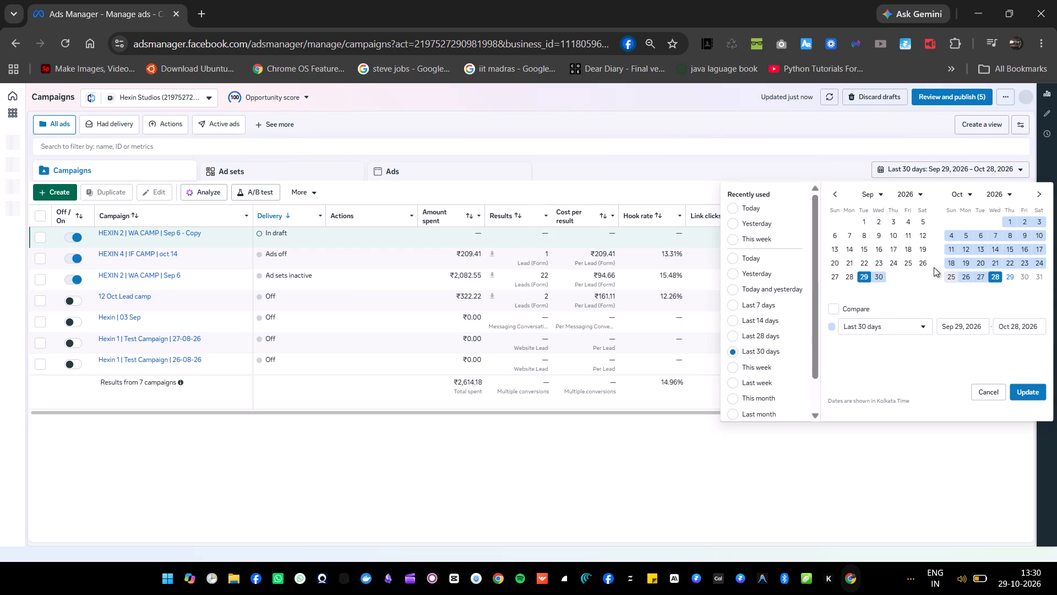
click(1034, 389)
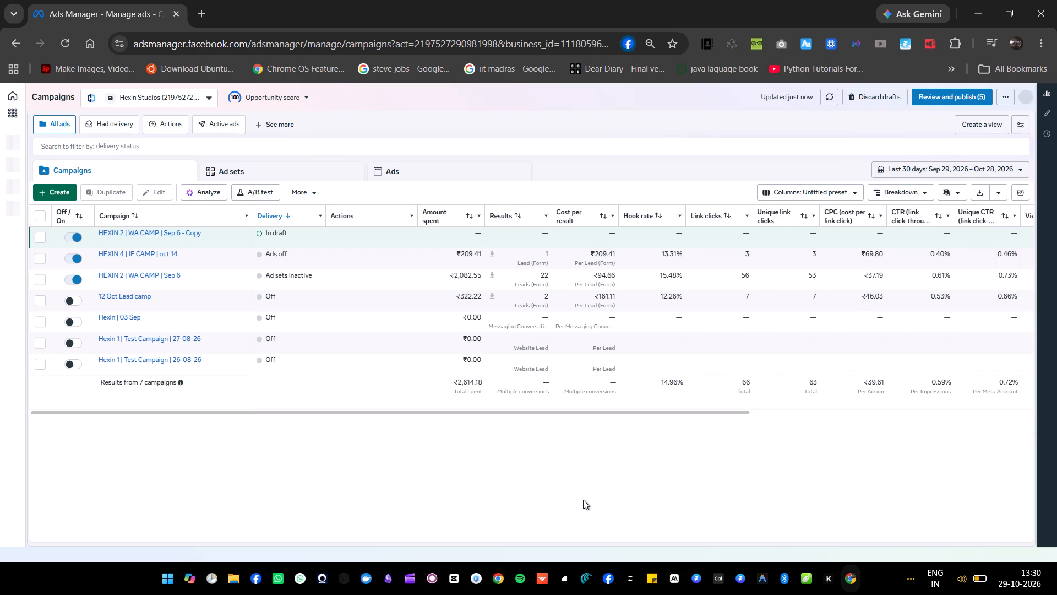
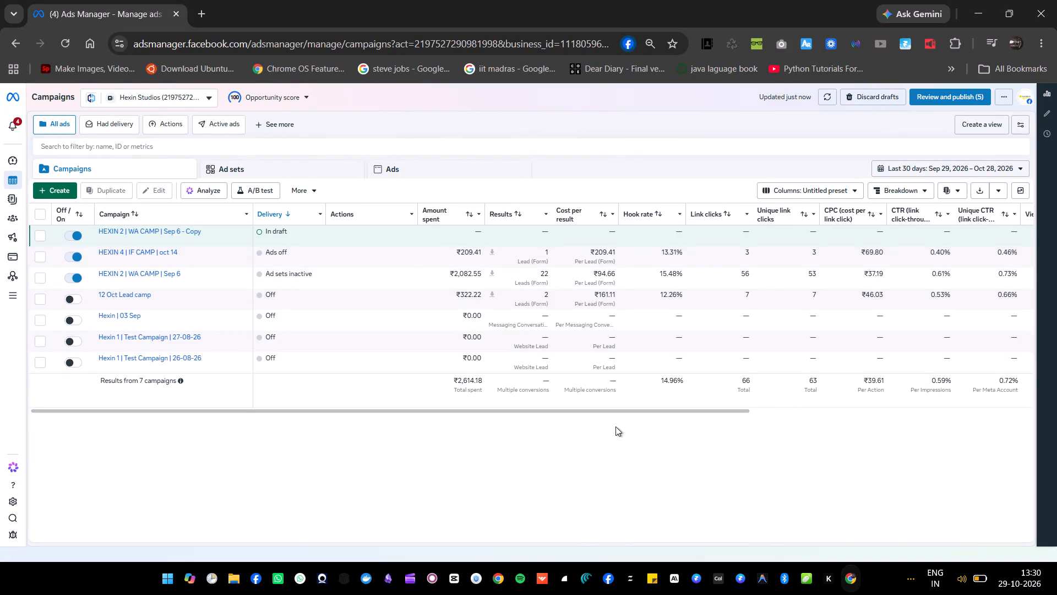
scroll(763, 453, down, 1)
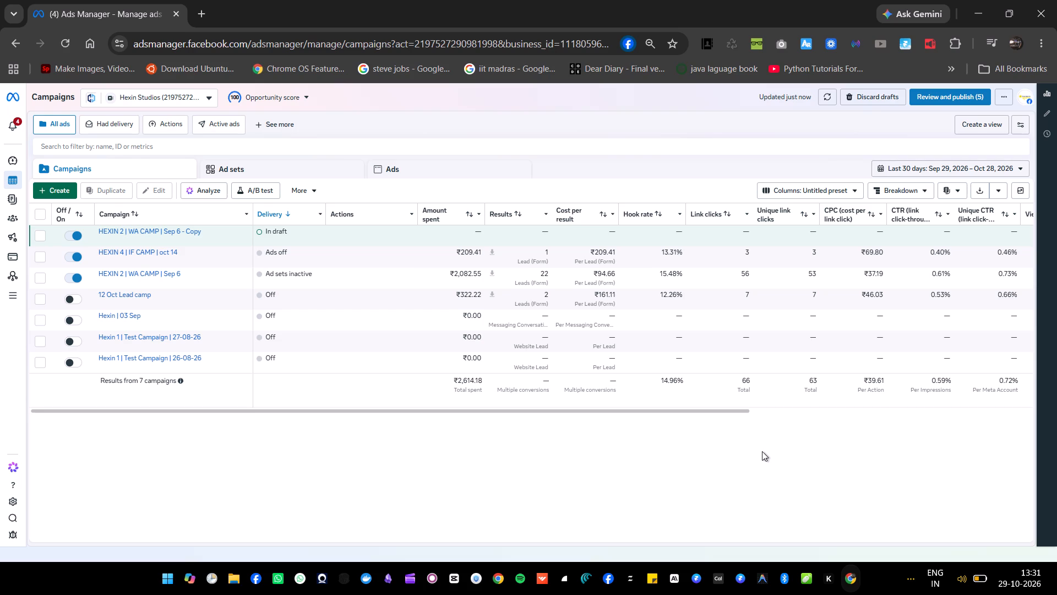
Find the Calculator app by searching for "cal" and open it.
click(162, 581)
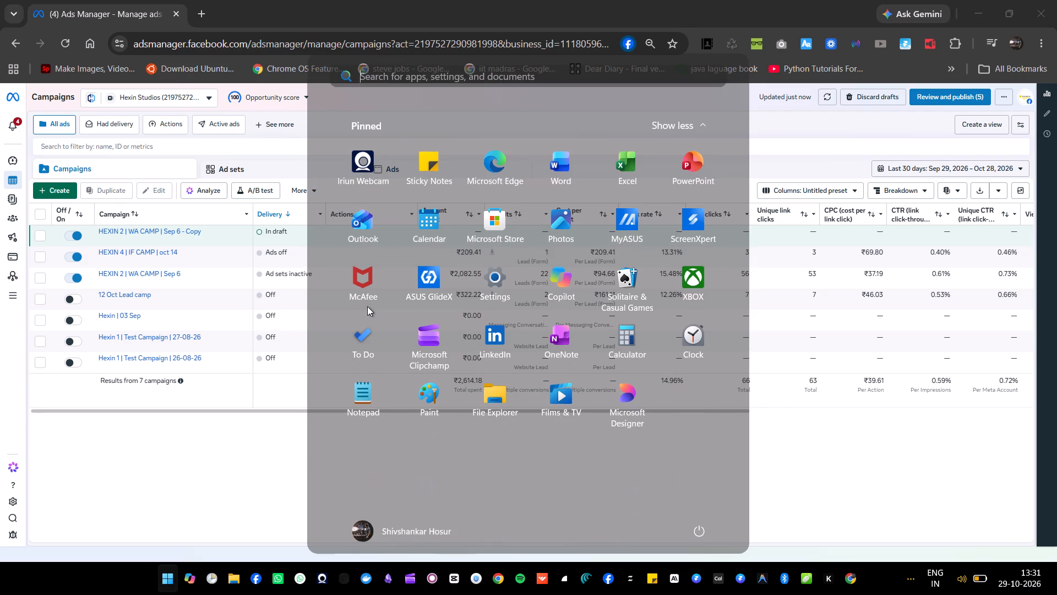
text(cal)
scroll(367, 306, up, 1)
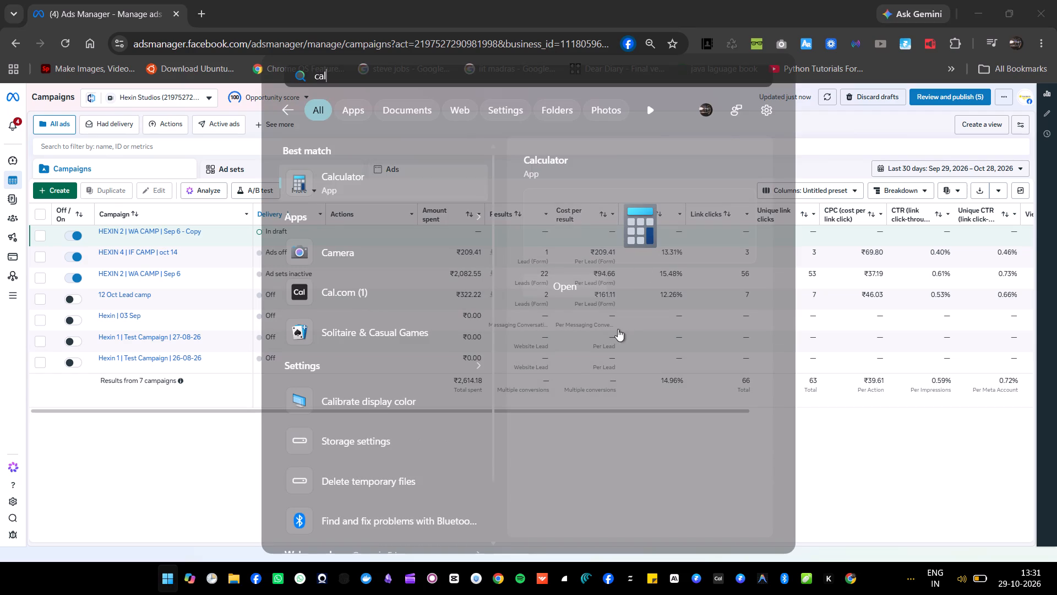
click(570, 280)
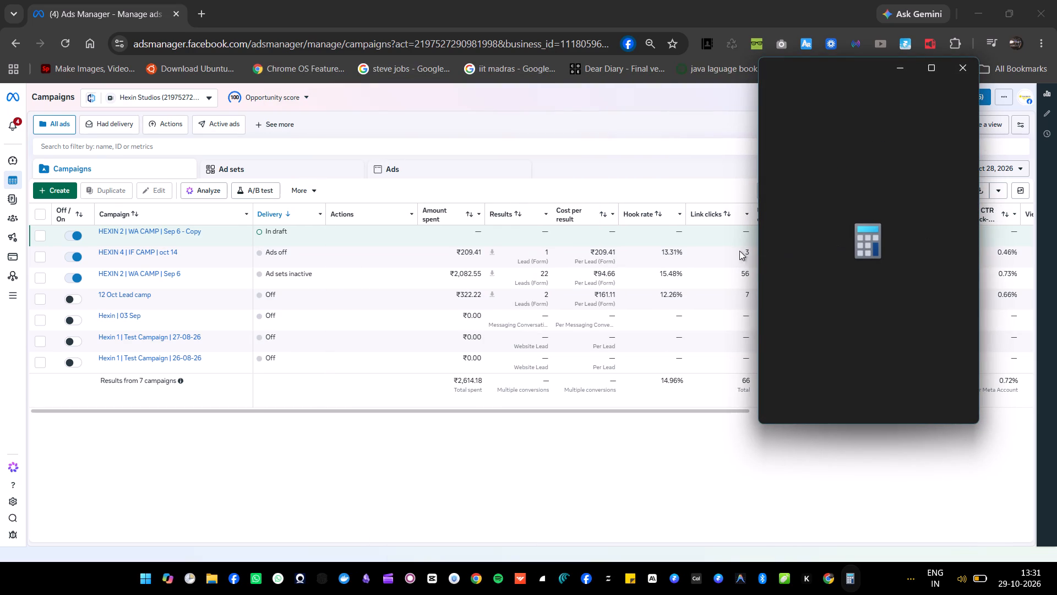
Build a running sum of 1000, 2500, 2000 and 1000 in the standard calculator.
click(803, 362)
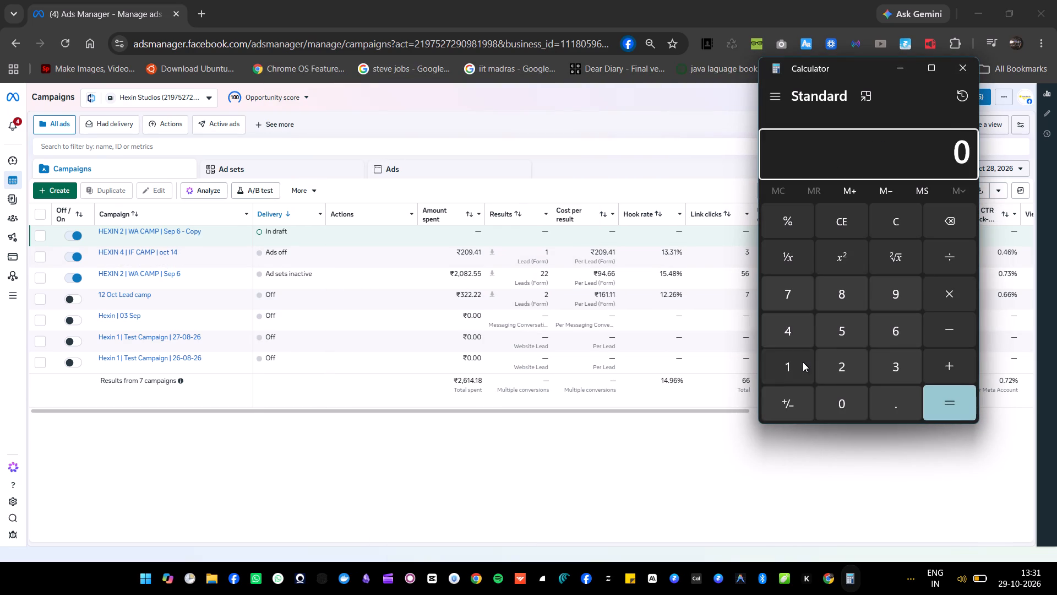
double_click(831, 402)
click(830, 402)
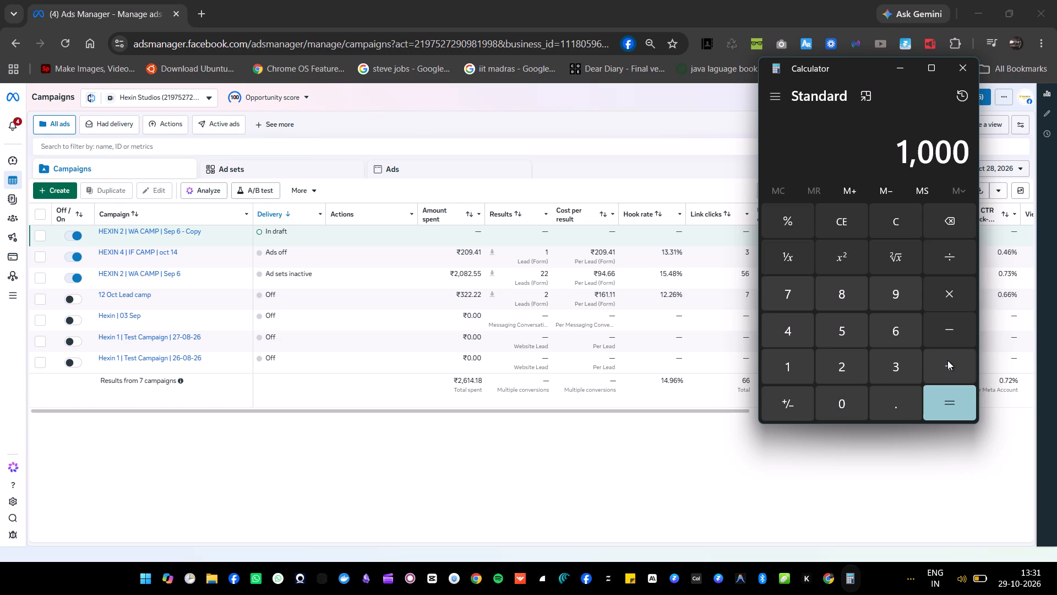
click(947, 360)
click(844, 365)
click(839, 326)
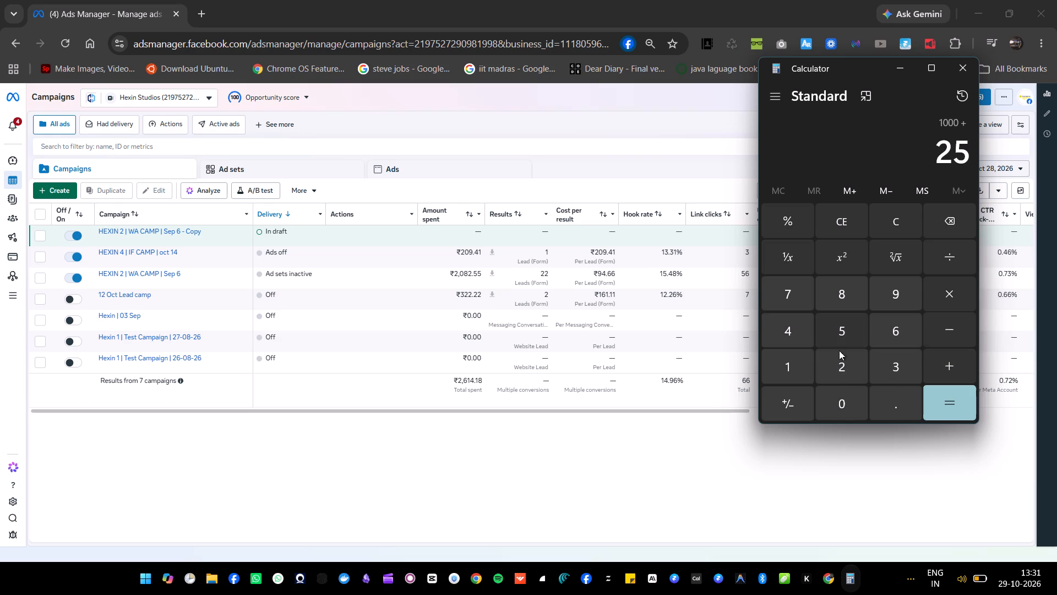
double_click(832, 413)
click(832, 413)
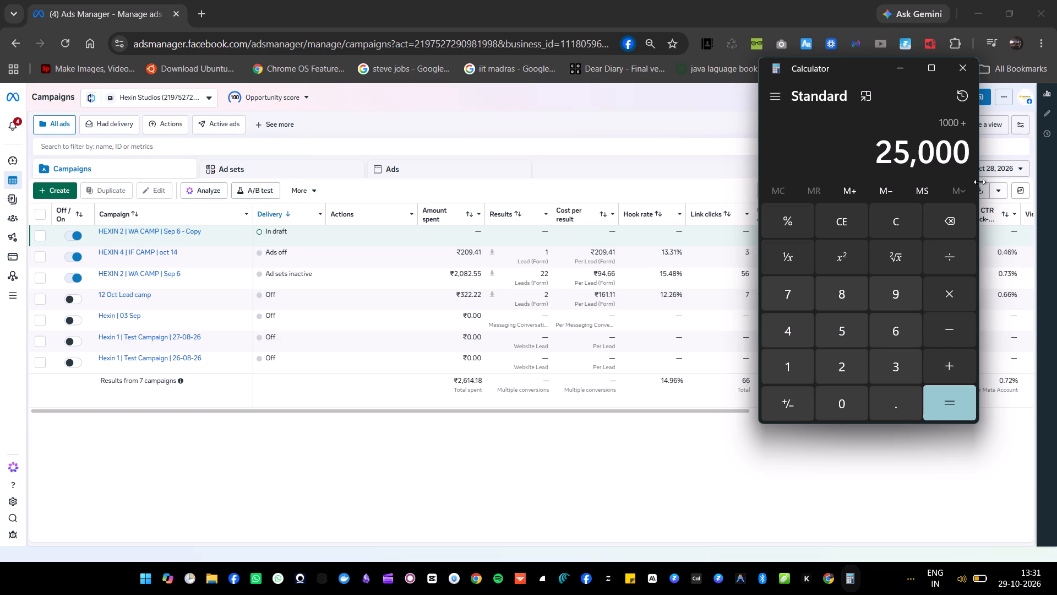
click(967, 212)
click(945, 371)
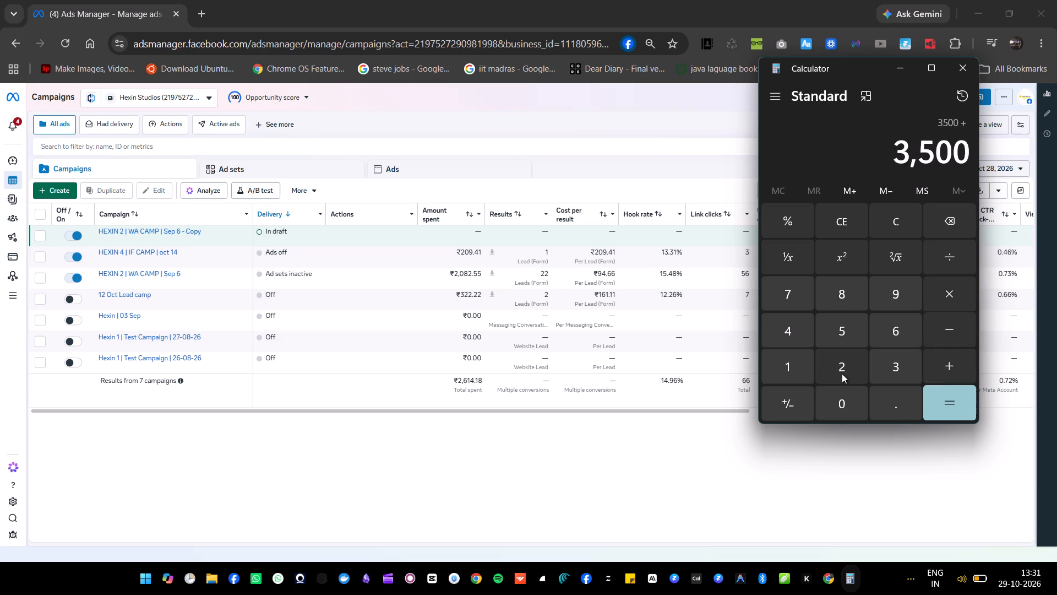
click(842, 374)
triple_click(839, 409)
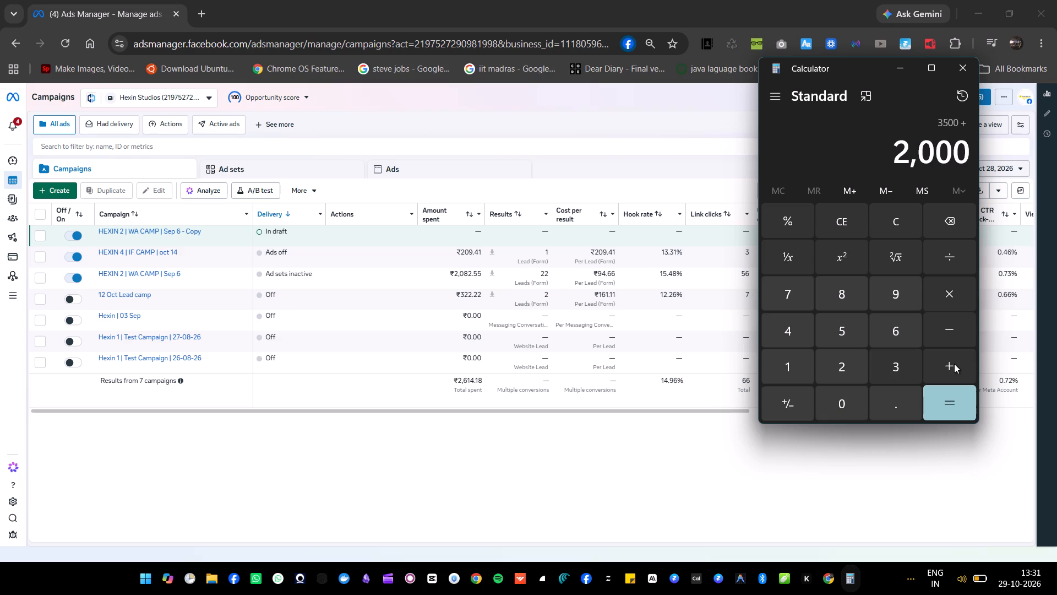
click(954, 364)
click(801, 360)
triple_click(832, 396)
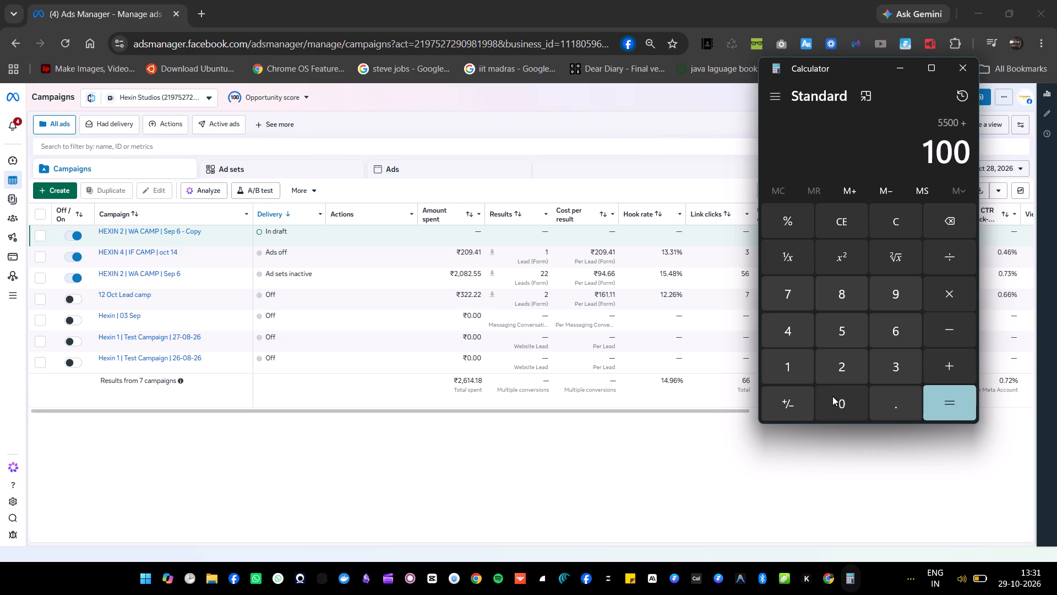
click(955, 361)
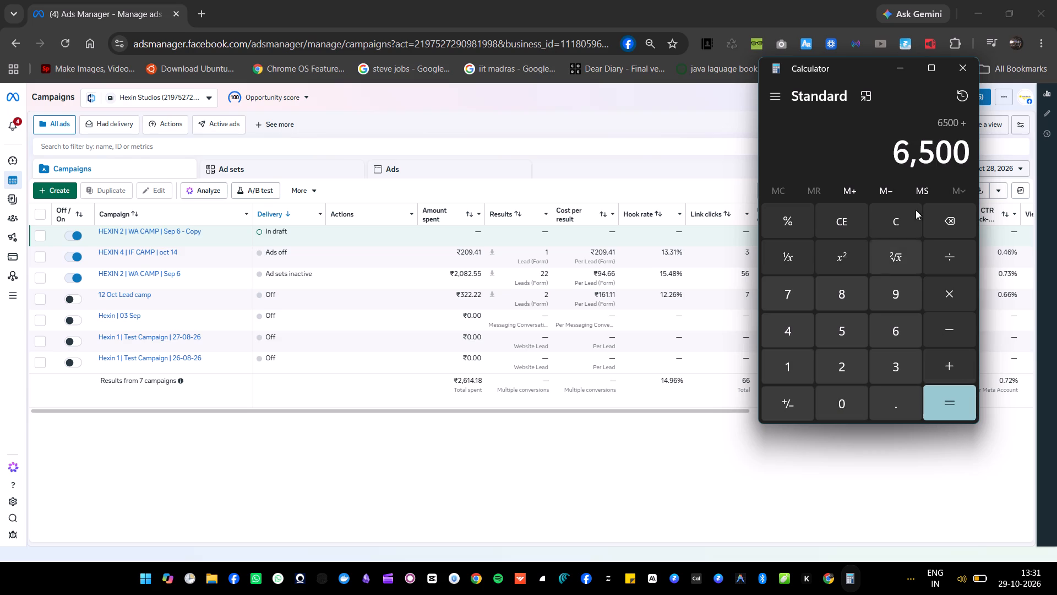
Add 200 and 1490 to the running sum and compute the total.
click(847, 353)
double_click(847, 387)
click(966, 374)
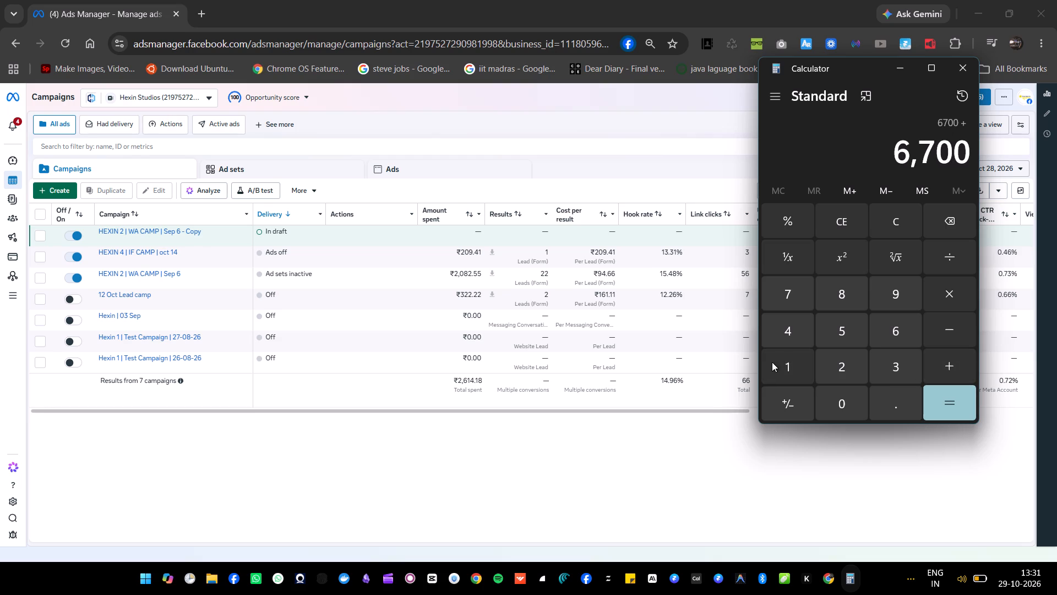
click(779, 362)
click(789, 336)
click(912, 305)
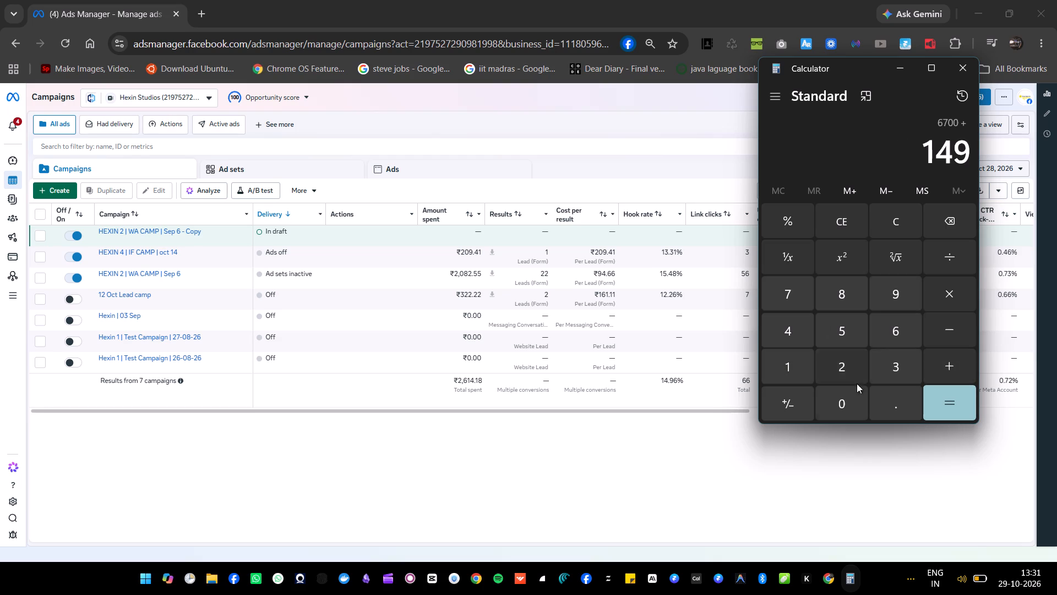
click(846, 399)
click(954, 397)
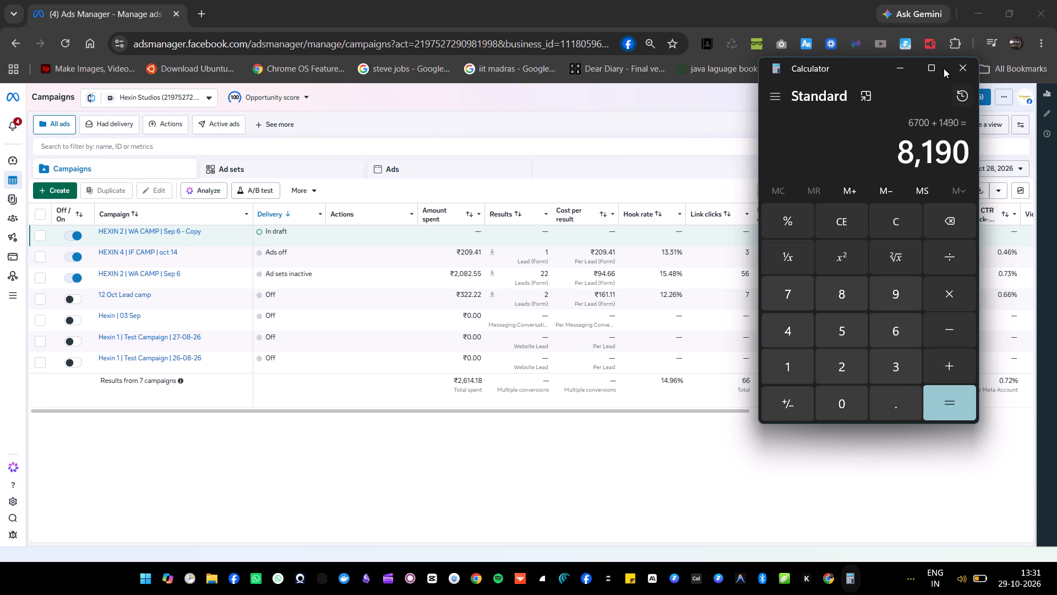
Maximize the Calculator window.
click(943, 68)
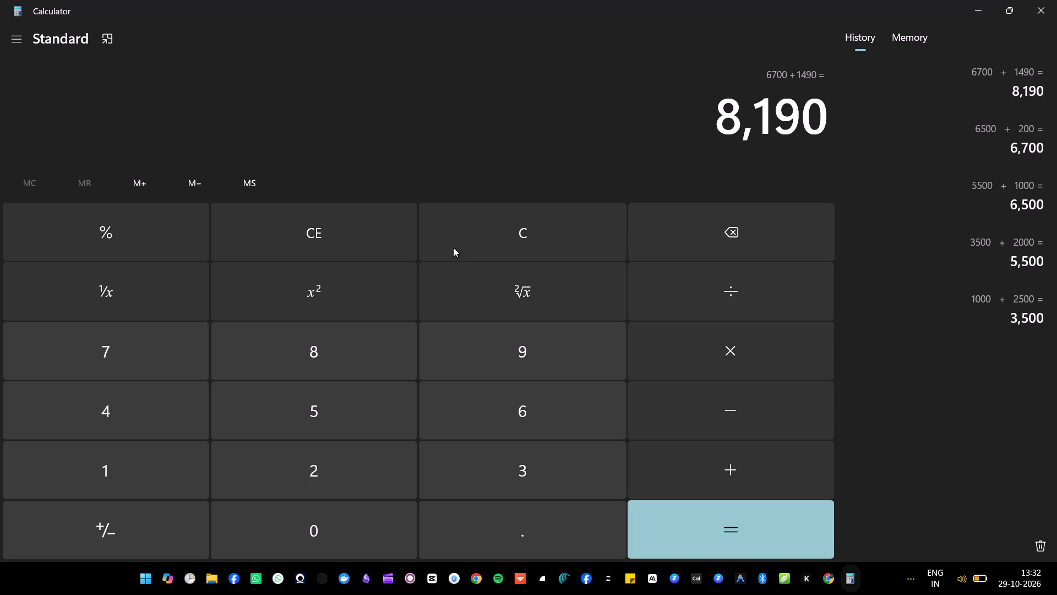
Clear the displayed total and build a new running sum of 1000, 2500, 2000 and 1000.
click(370, 234)
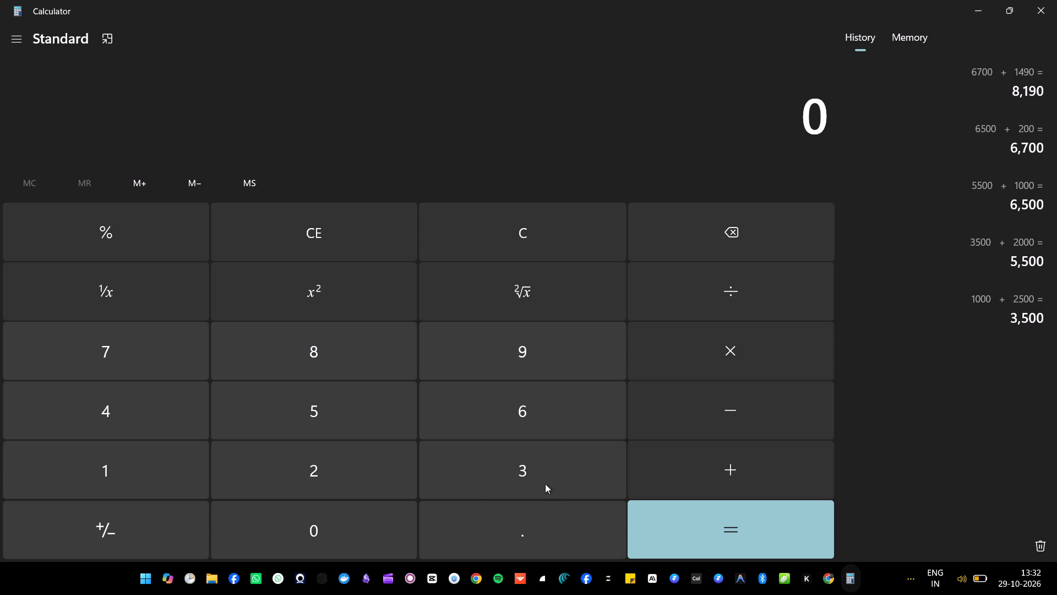
click(135, 482)
triple_click(373, 545)
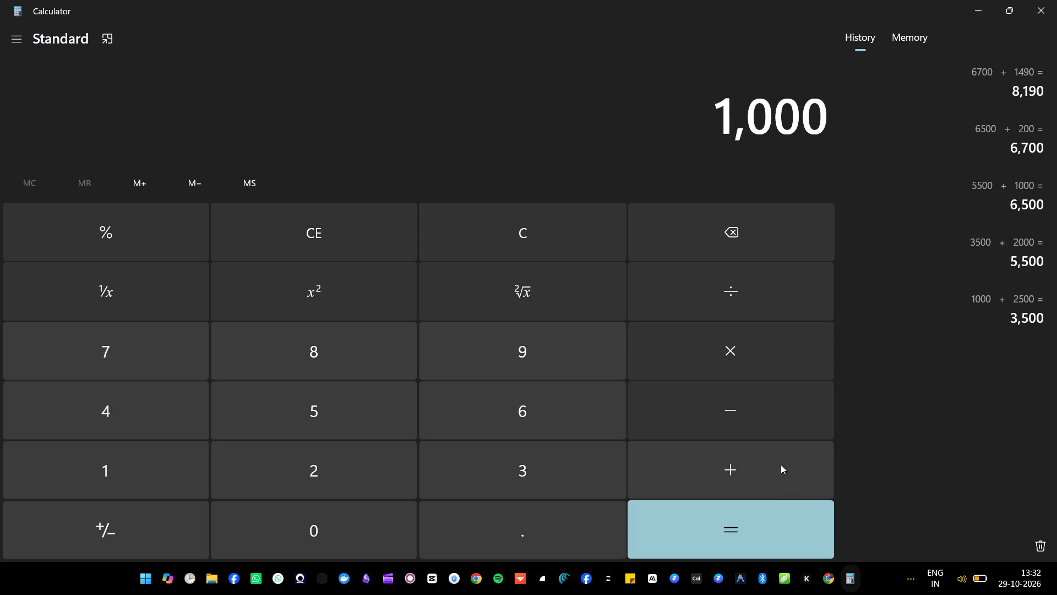
click(781, 464)
click(331, 448)
click(334, 394)
double_click(345, 542)
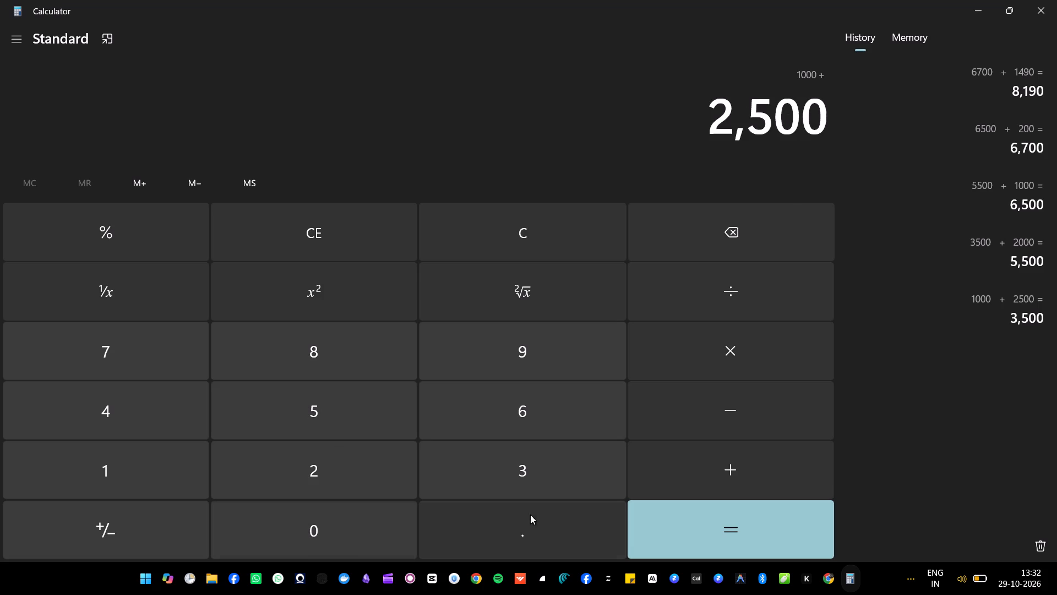
click(684, 466)
click(318, 476)
double_click(353, 532)
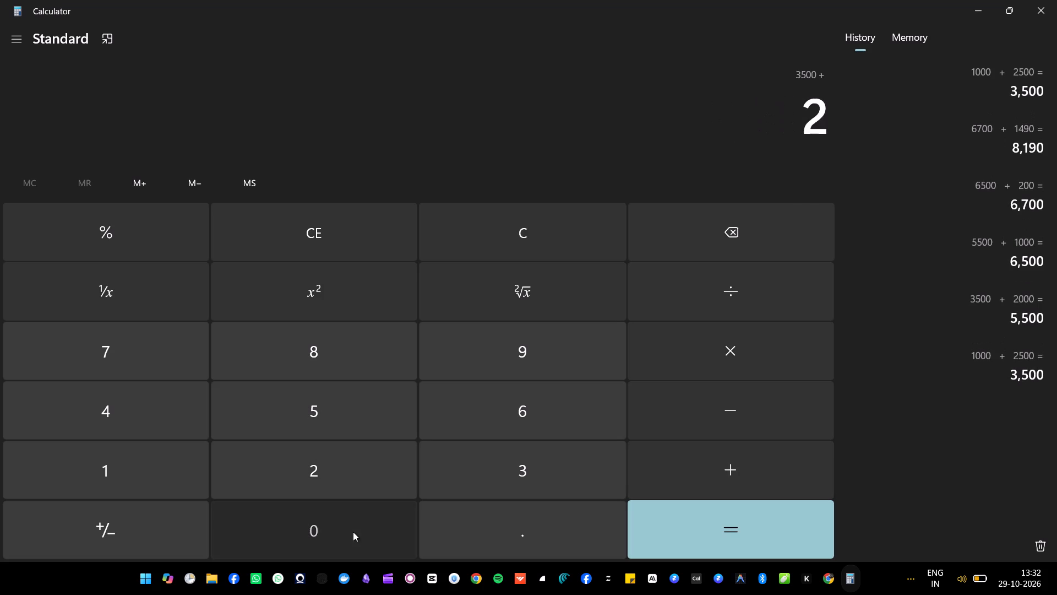
drag(355, 529, 362, 545)
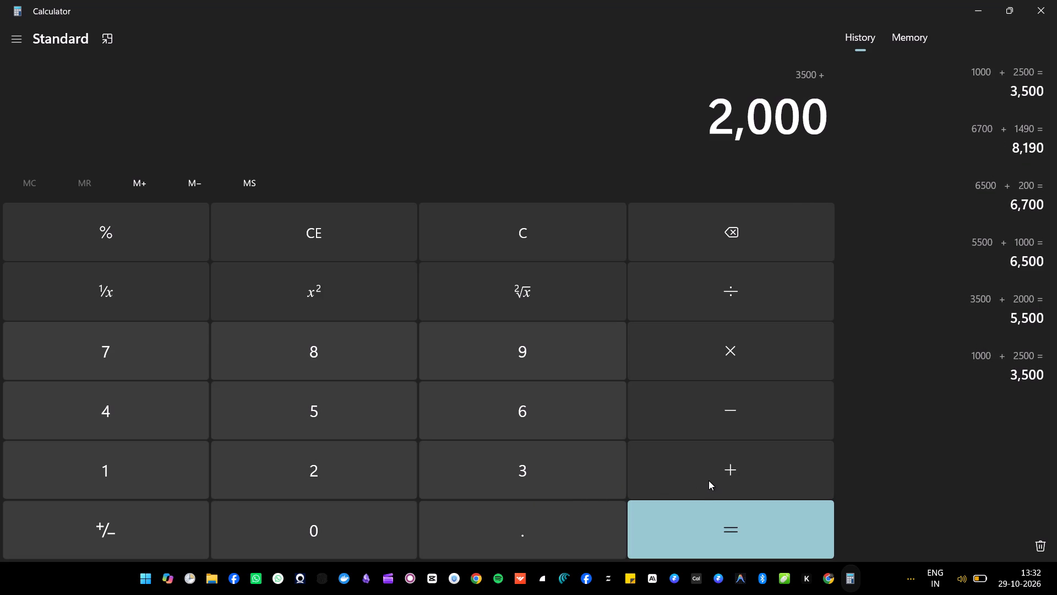
click(709, 479)
click(184, 451)
triple_click(318, 516)
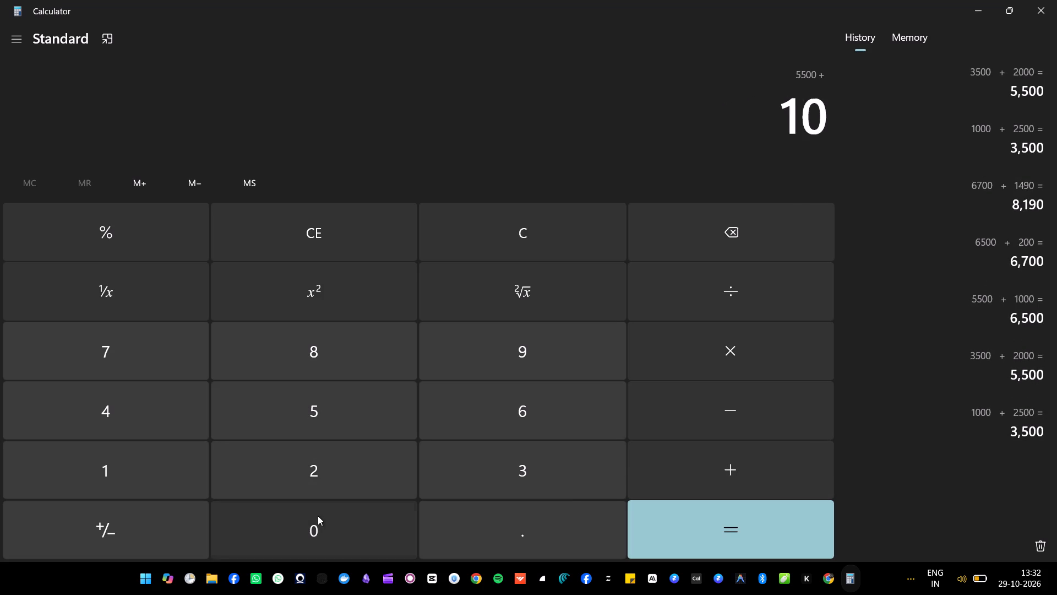
click(729, 457)
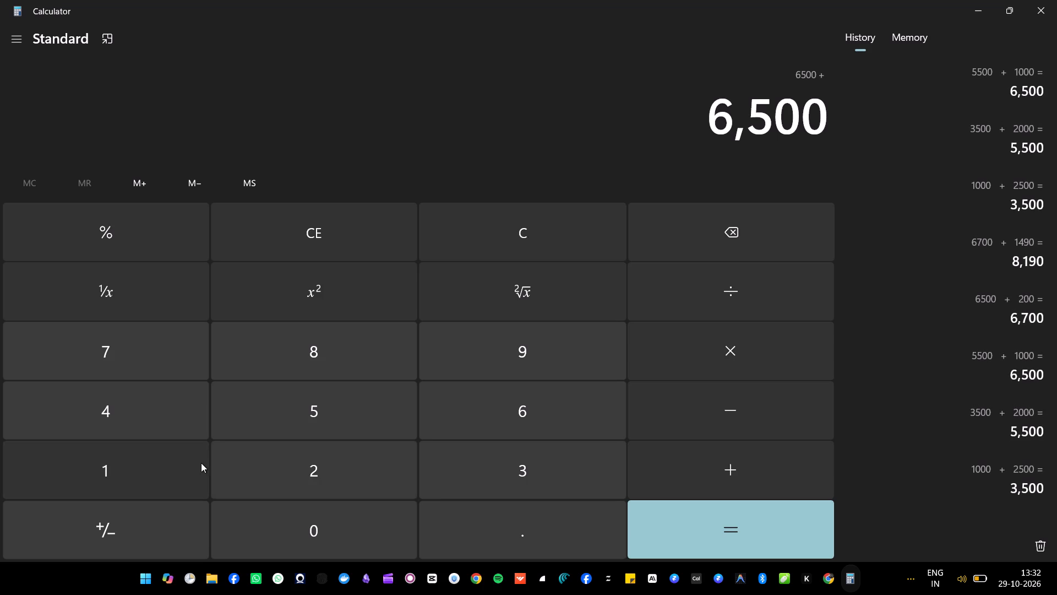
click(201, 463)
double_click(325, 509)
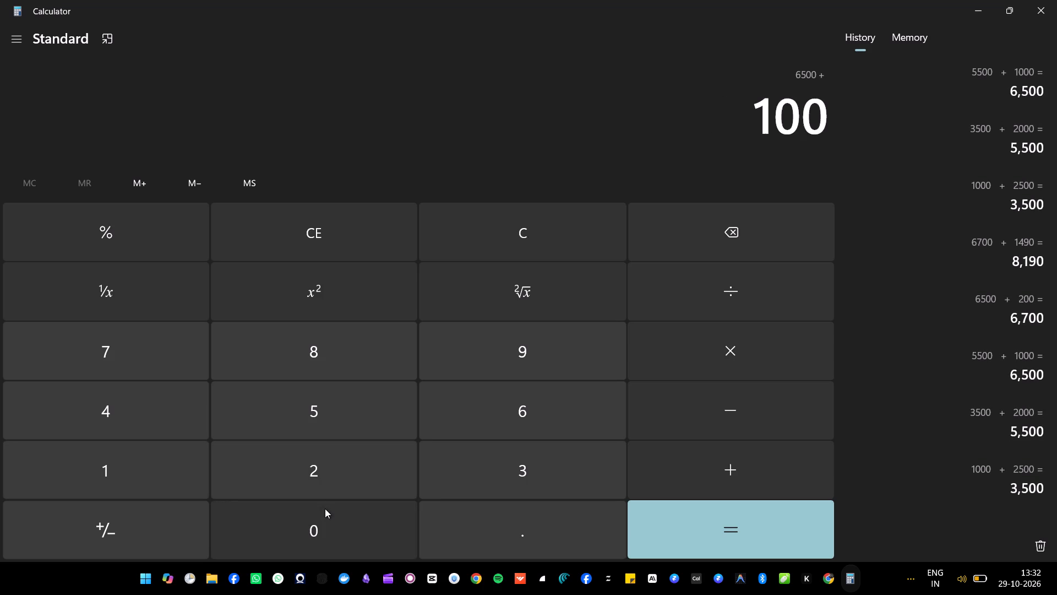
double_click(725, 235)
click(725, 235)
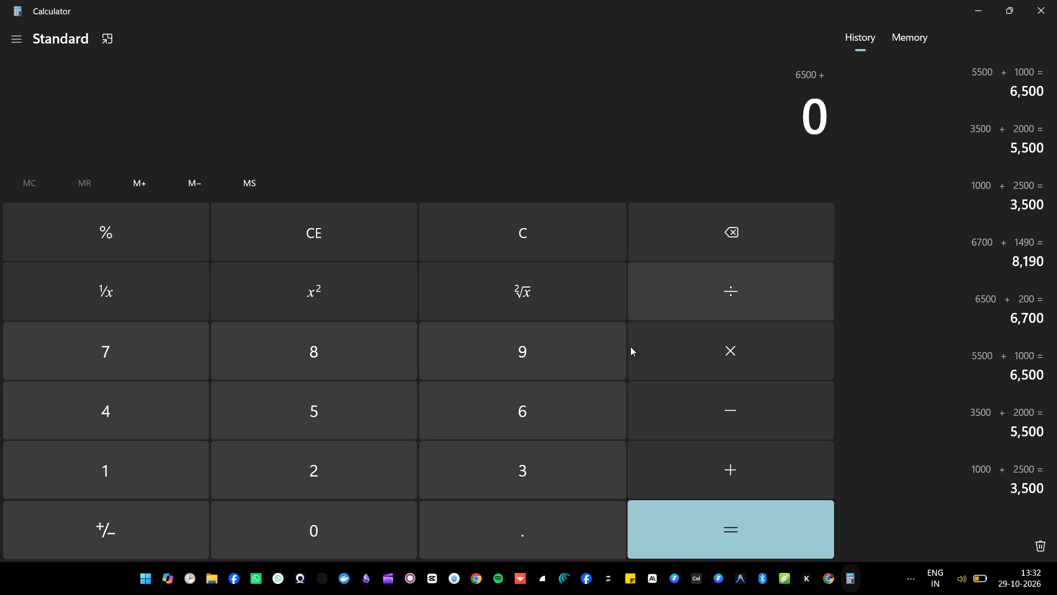
Add 2000 and 1490 to the running sum and compute the total.
click(339, 488)
triple_click(341, 527)
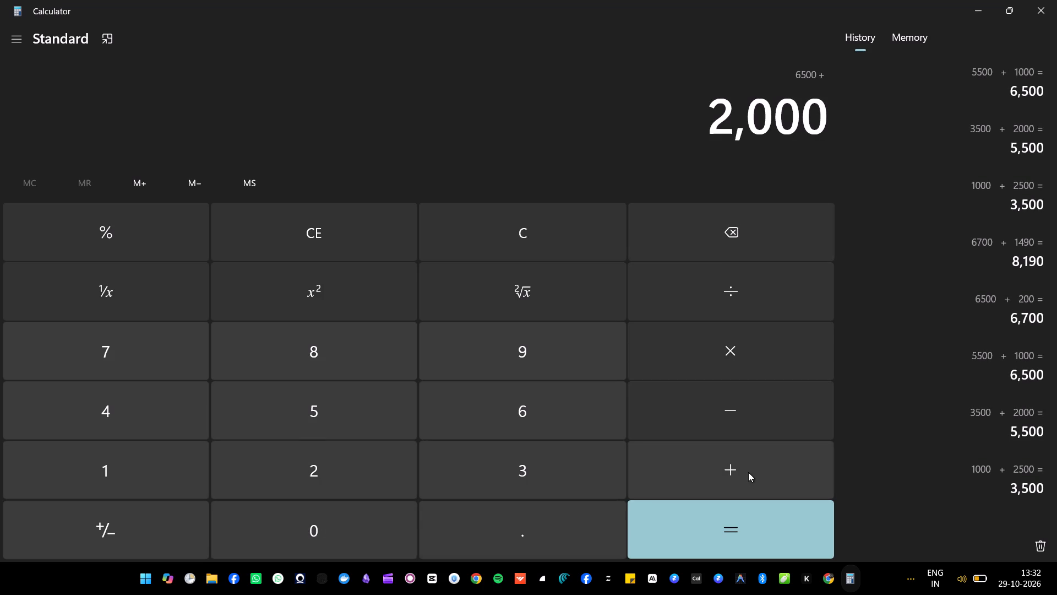
click(748, 472)
click(135, 468)
click(149, 409)
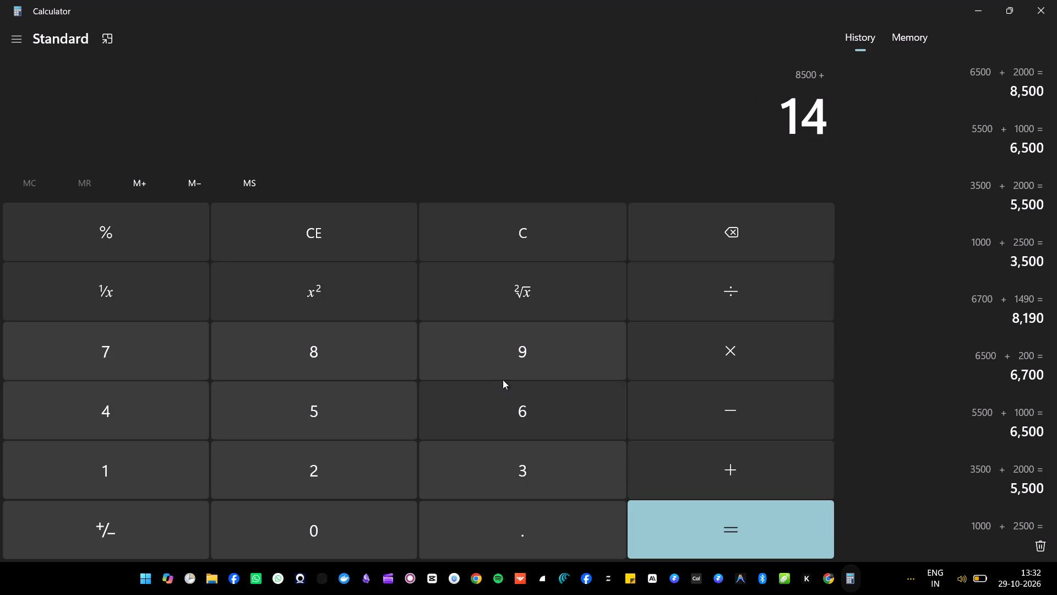
click(515, 361)
drag(366, 529, 368, 534)
click(668, 540)
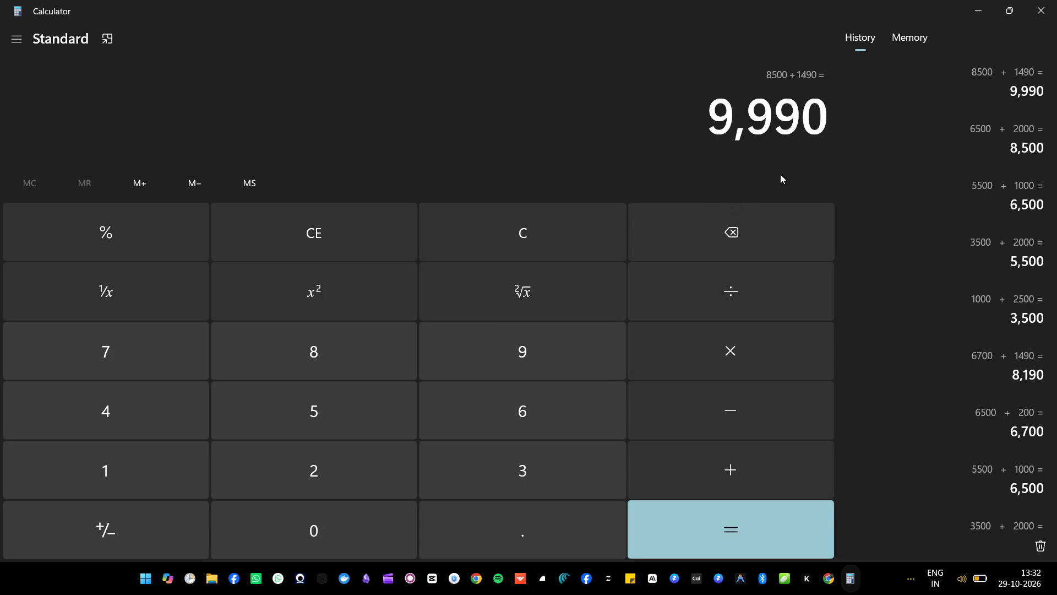
Subtract 5310 from the computed total.
click(748, 420)
click(347, 402)
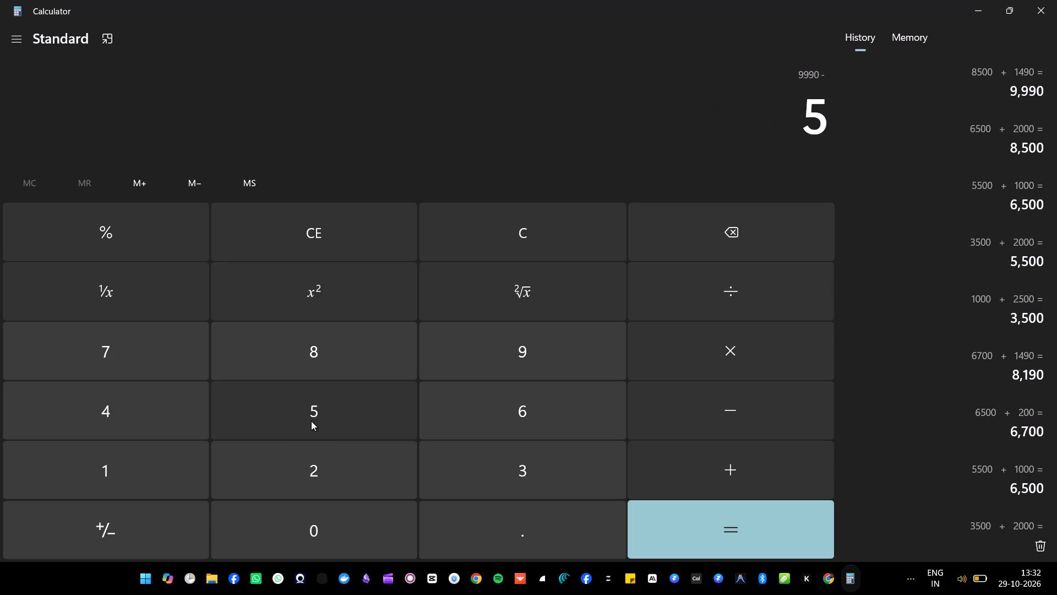
click(491, 468)
click(110, 485)
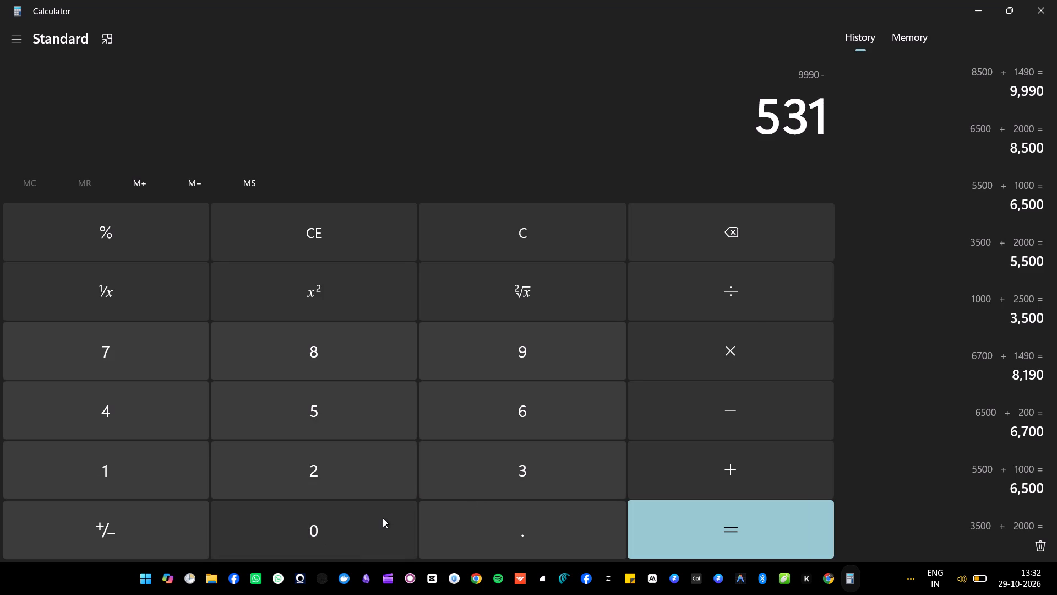
click(383, 518)
click(727, 527)
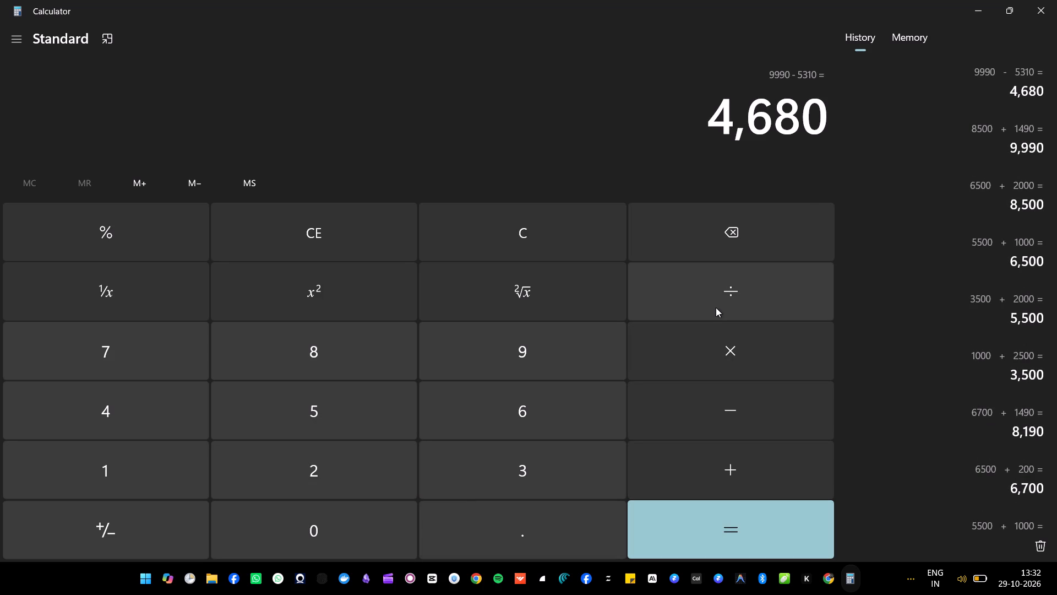
Clear the displayed result and compute the sum of 4646 and 664.
click(576, 248)
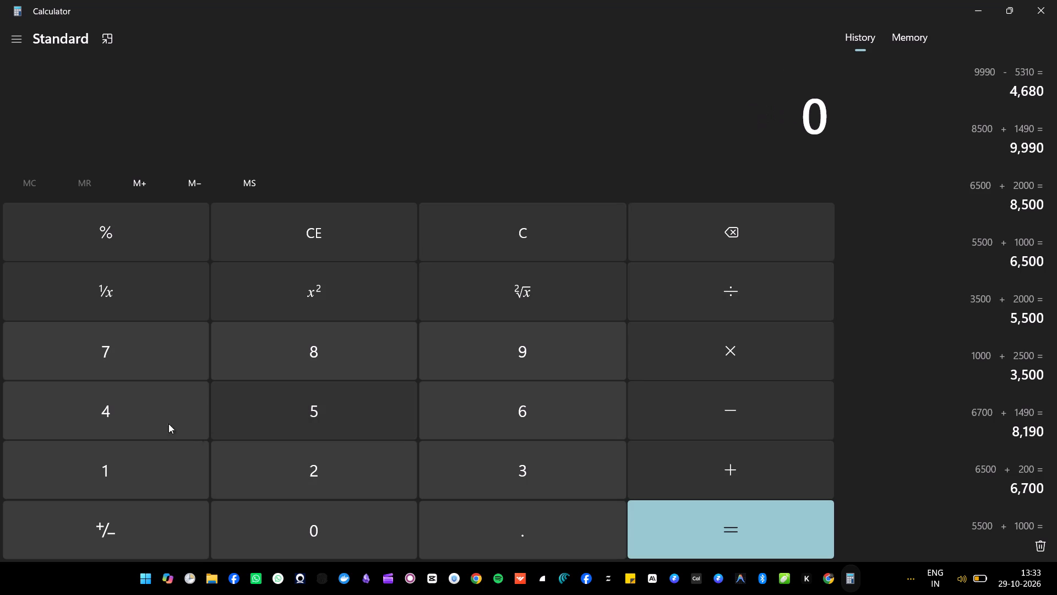
click(147, 415)
drag(469, 399, 470, 404)
click(120, 421)
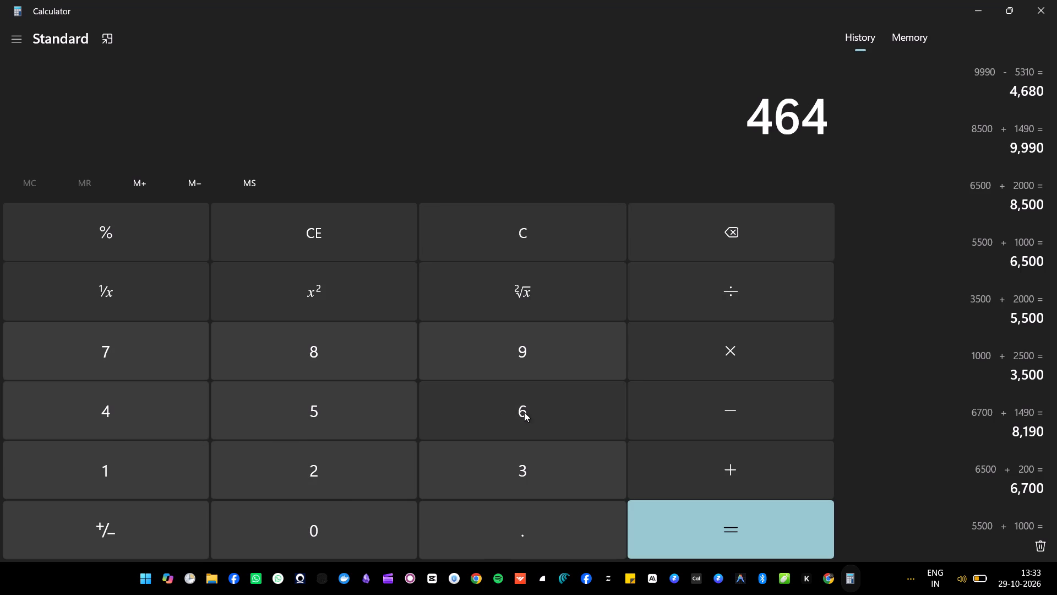
click(525, 406)
click(717, 468)
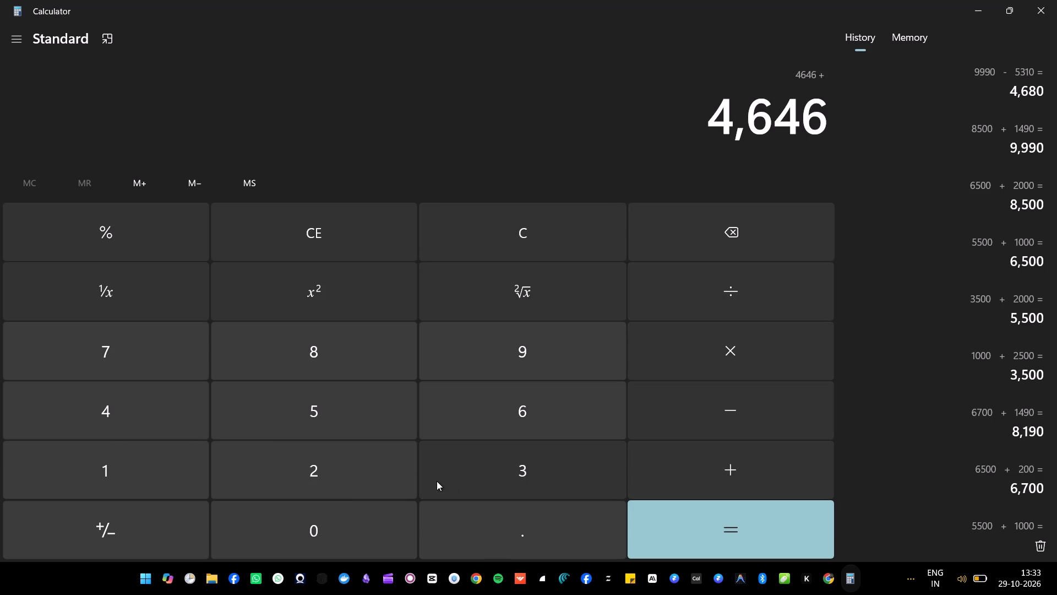
double_click(506, 411)
click(187, 410)
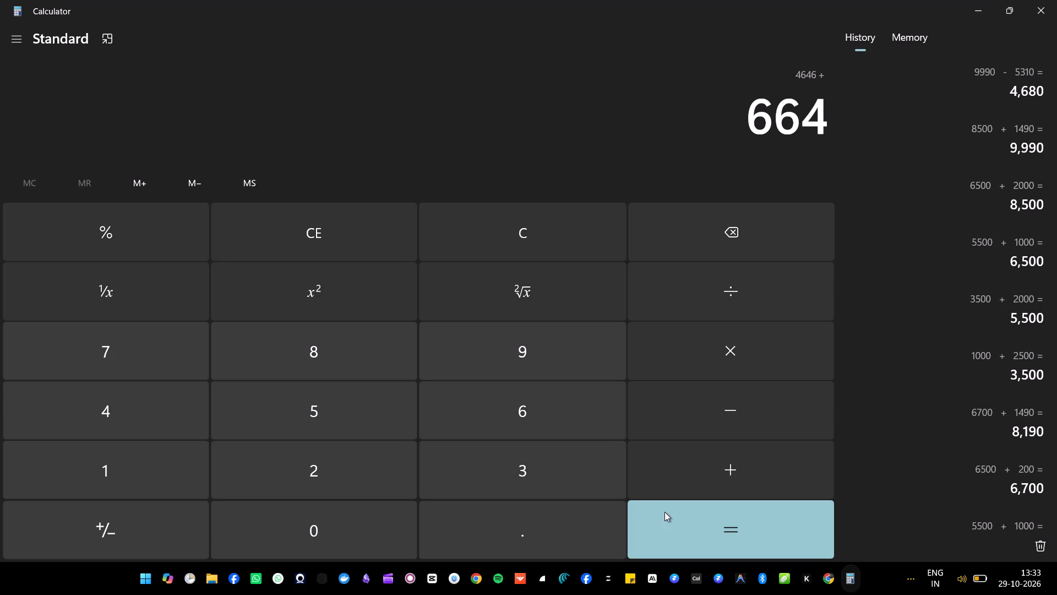
click(664, 512)
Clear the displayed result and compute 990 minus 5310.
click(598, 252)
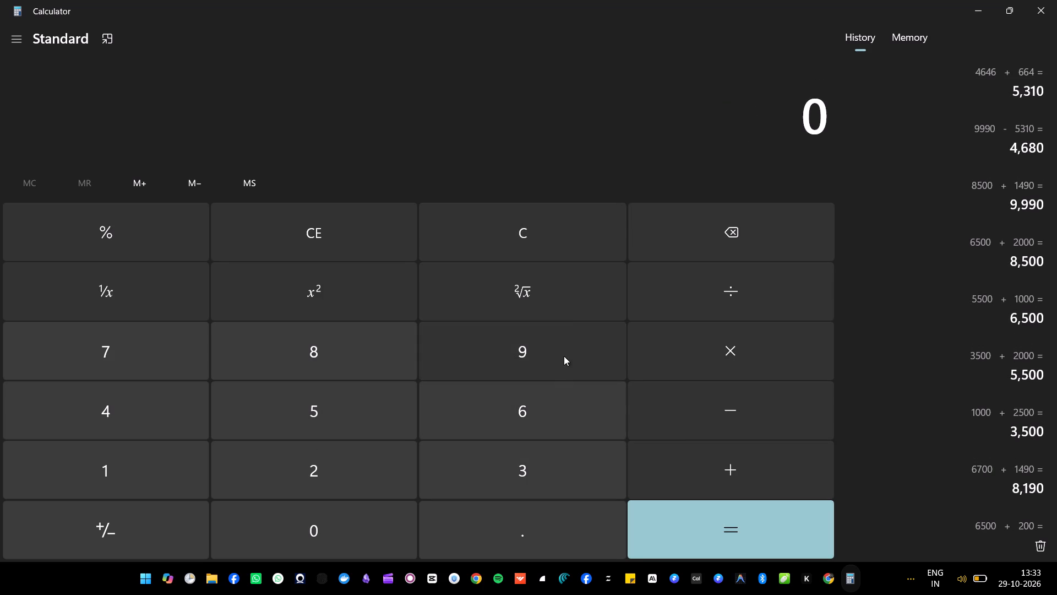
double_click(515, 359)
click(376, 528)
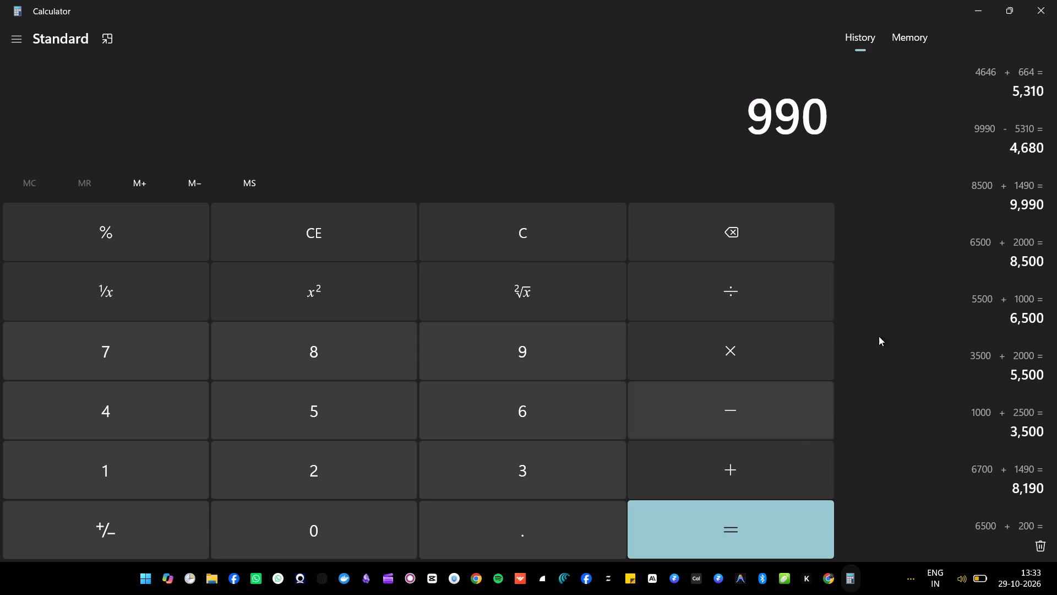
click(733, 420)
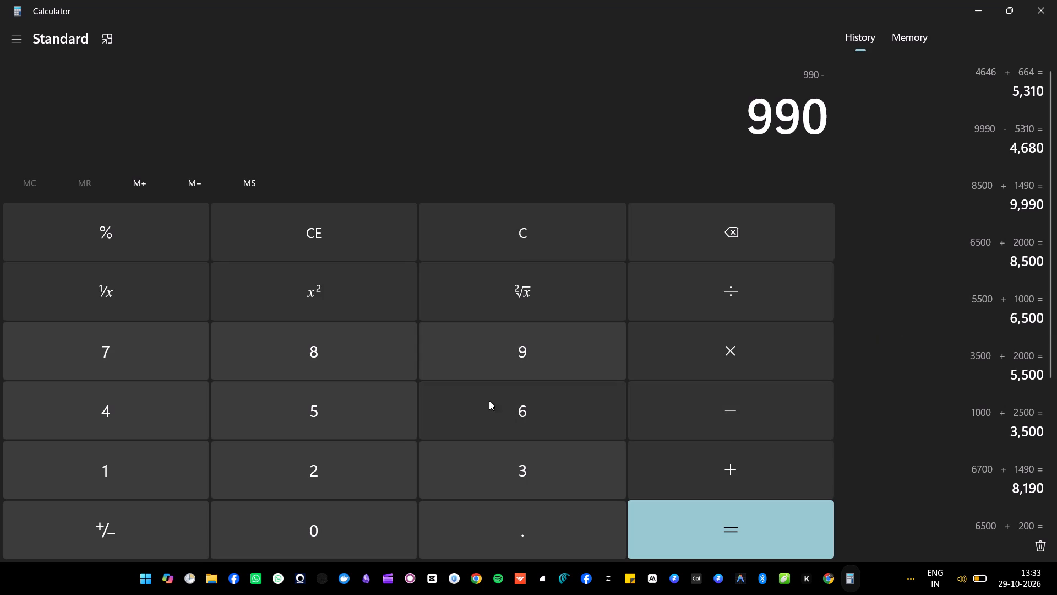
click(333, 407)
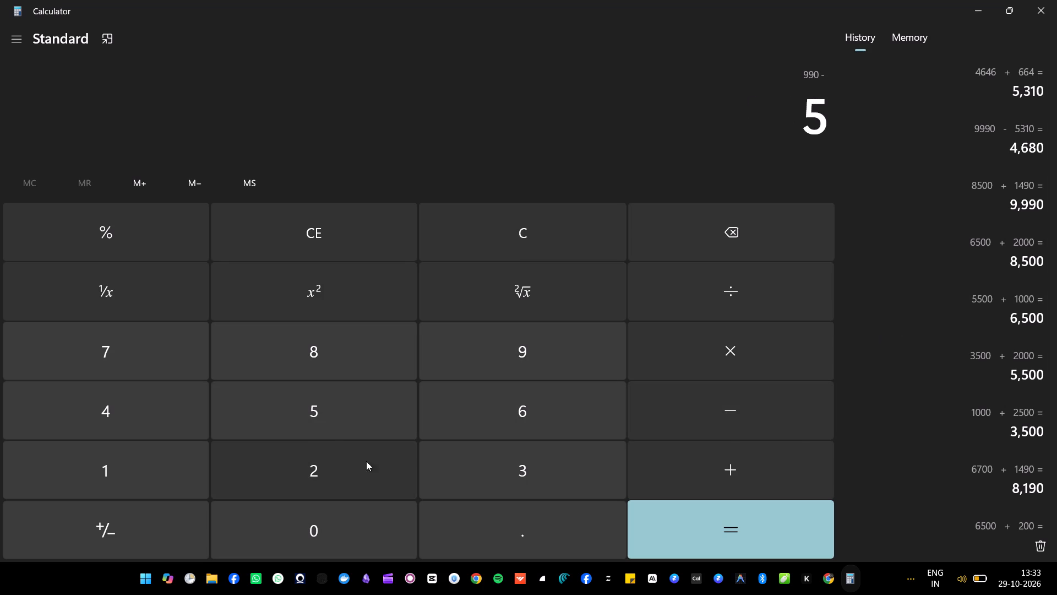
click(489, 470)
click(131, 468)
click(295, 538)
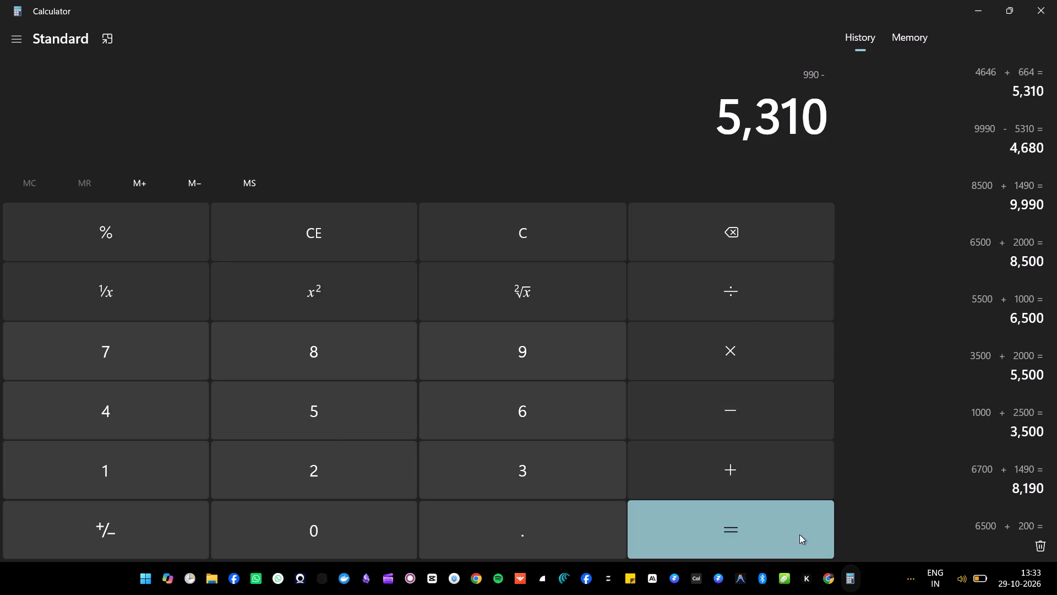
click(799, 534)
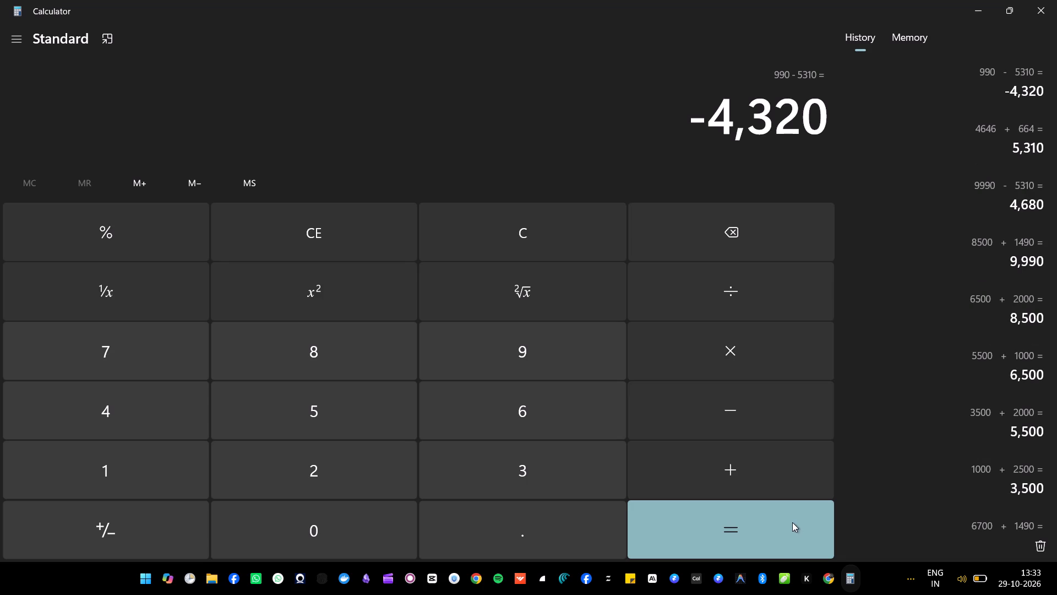
Clear the displayed result and compute 9990 minus 5310.
click(520, 253)
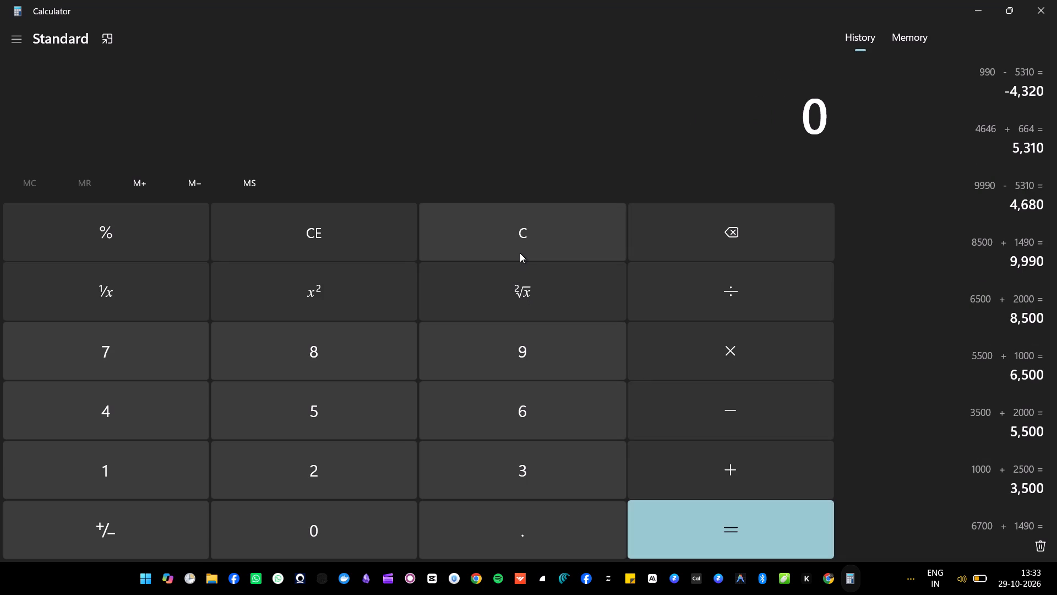
double_click(543, 351)
click(543, 351)
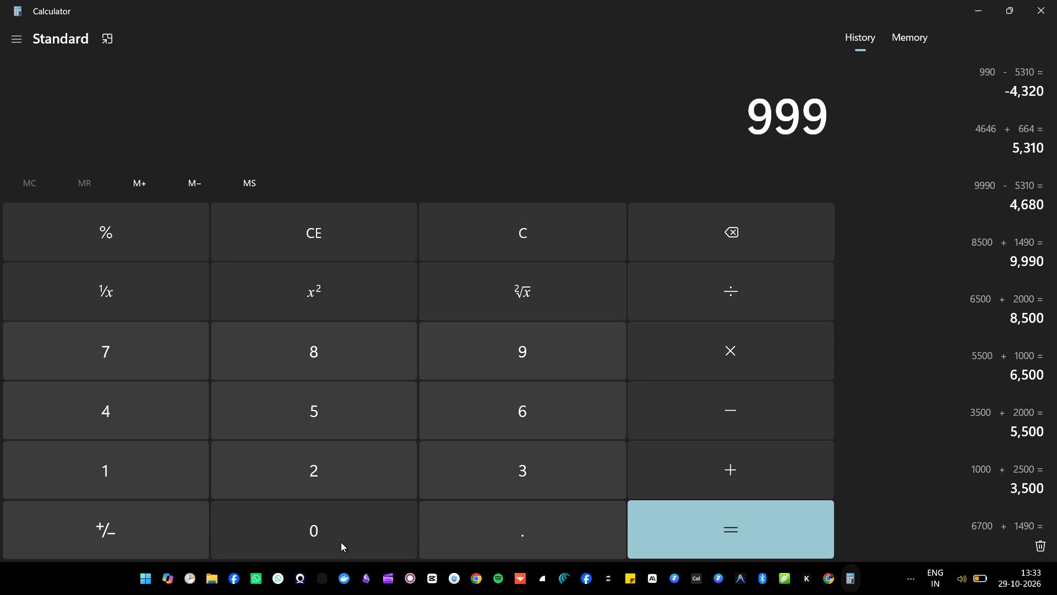
click(330, 542)
click(743, 412)
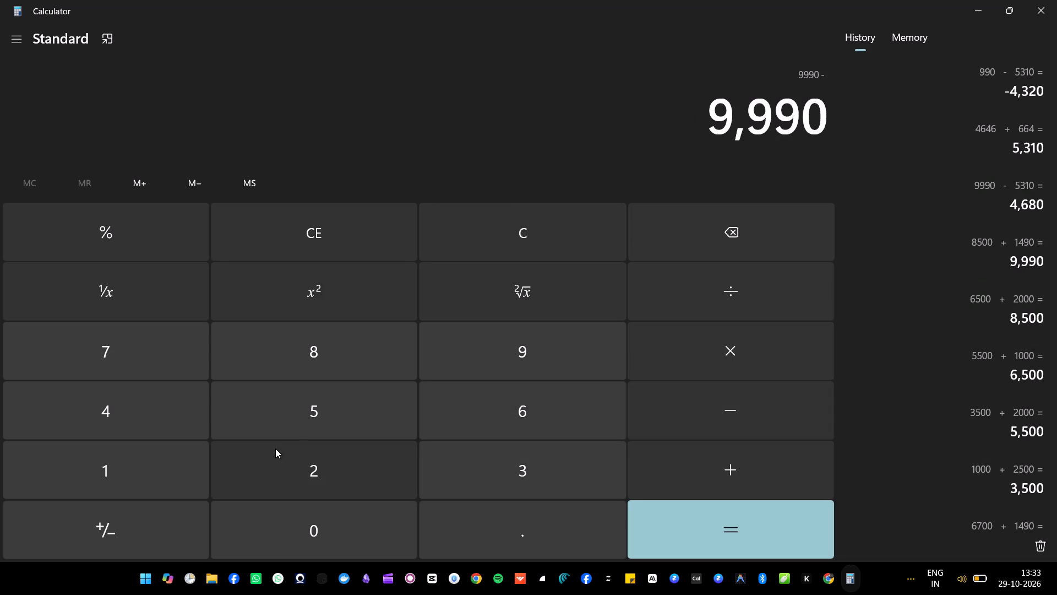
click(335, 408)
click(510, 482)
click(188, 469)
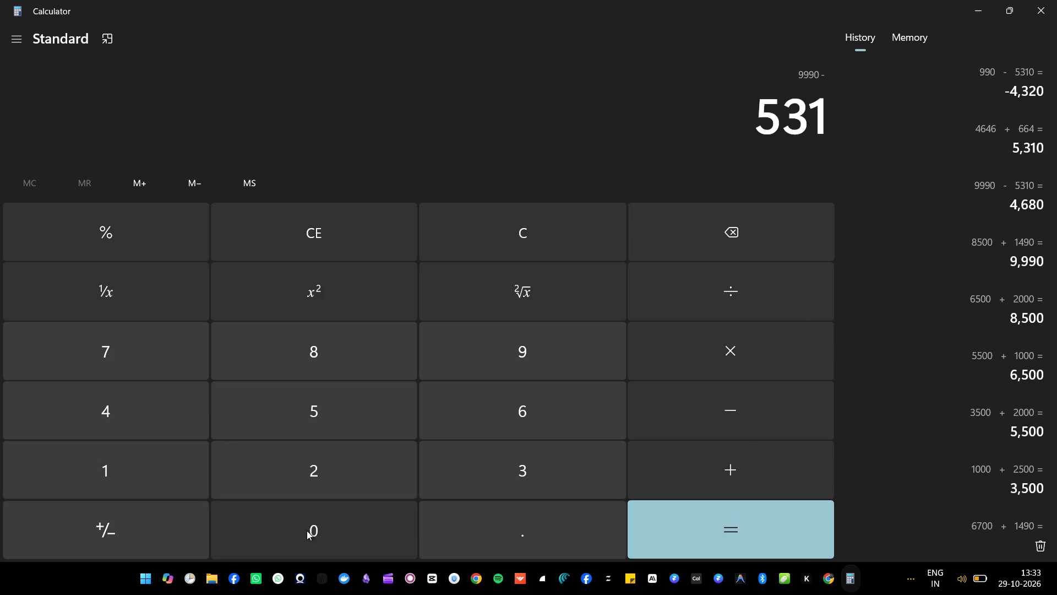
click(307, 531)
click(702, 531)
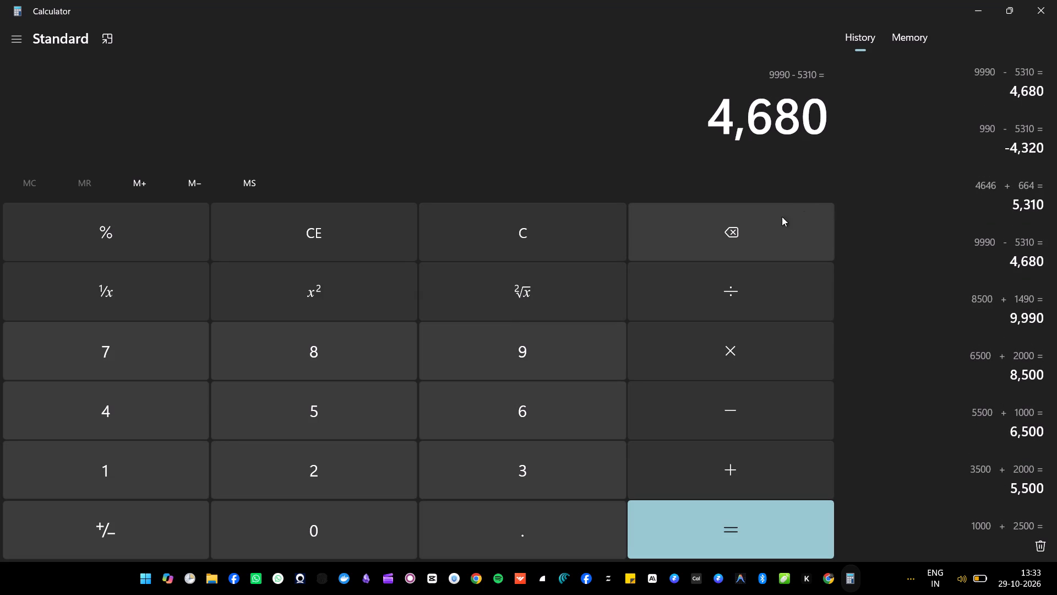
Add 1000 to the computed difference.
click(781, 455)
click(185, 472)
triple_click(318, 512)
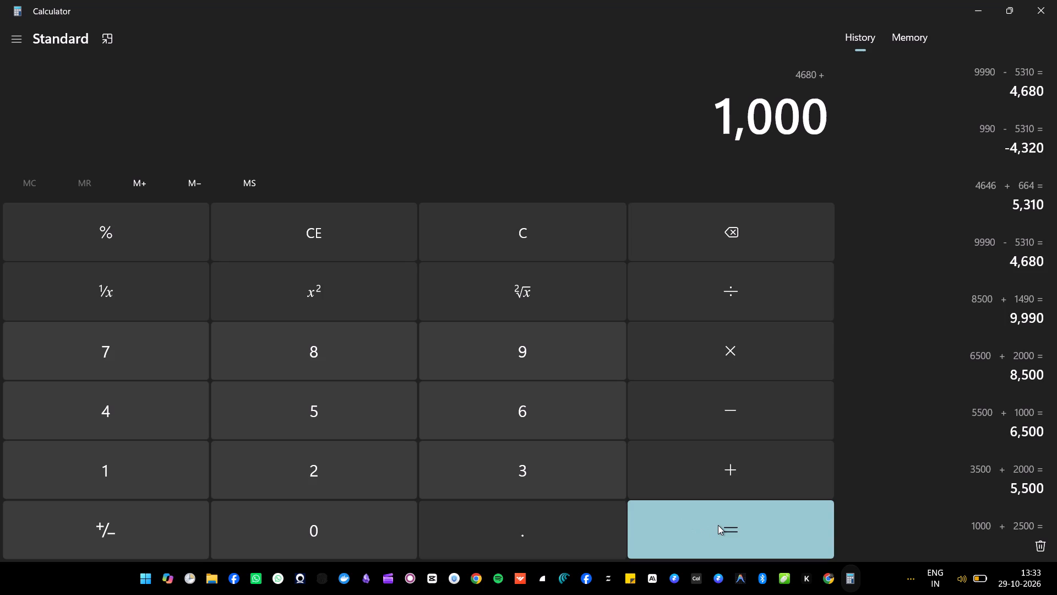
click(718, 525)
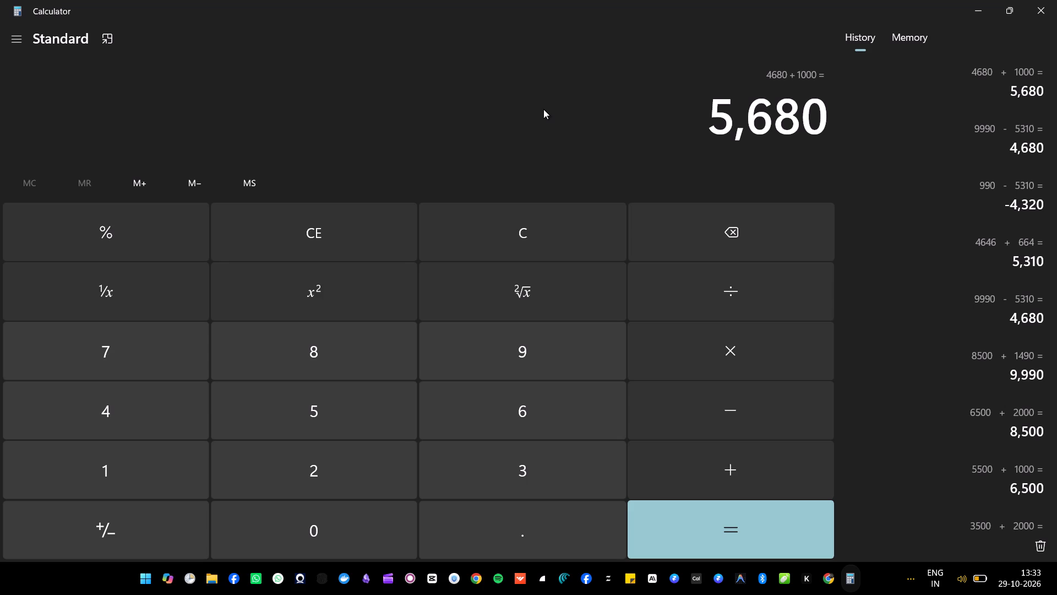
Subtract 2000 from the running total and compute the result.
click(748, 408)
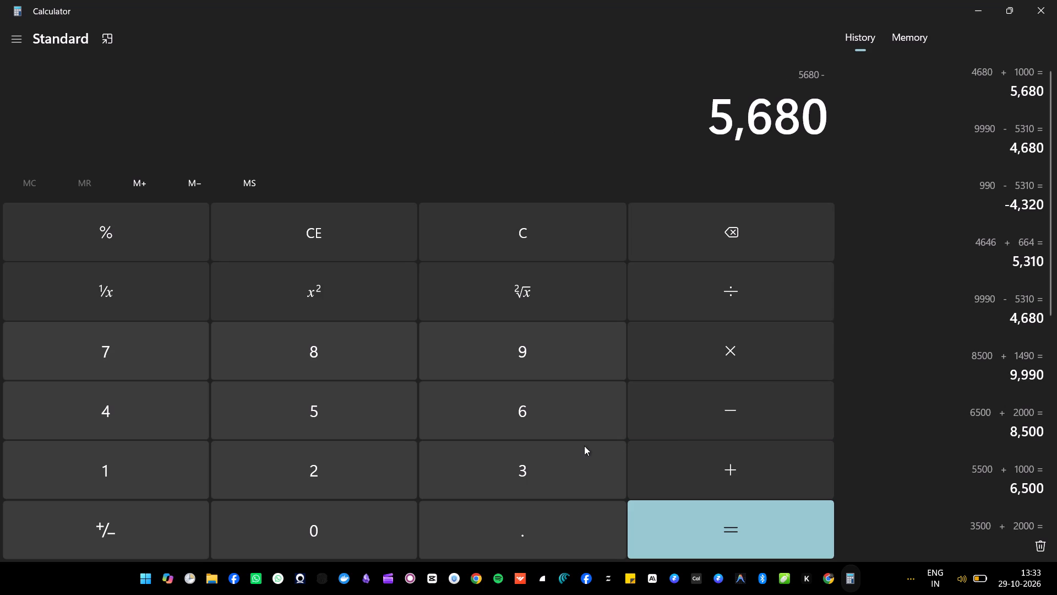
click(389, 459)
double_click(395, 515)
click(395, 515)
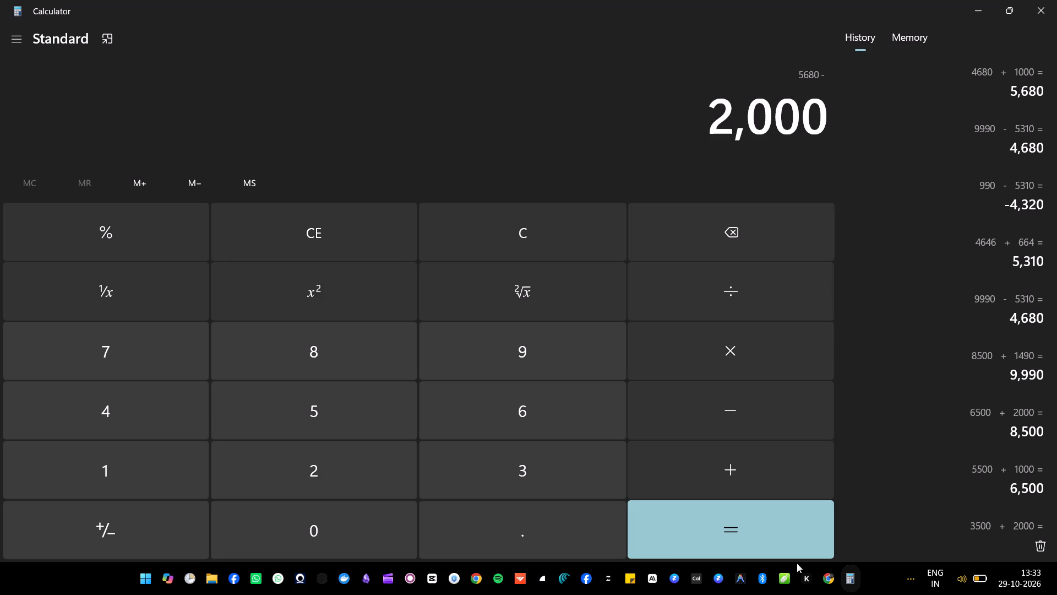
click(758, 526)
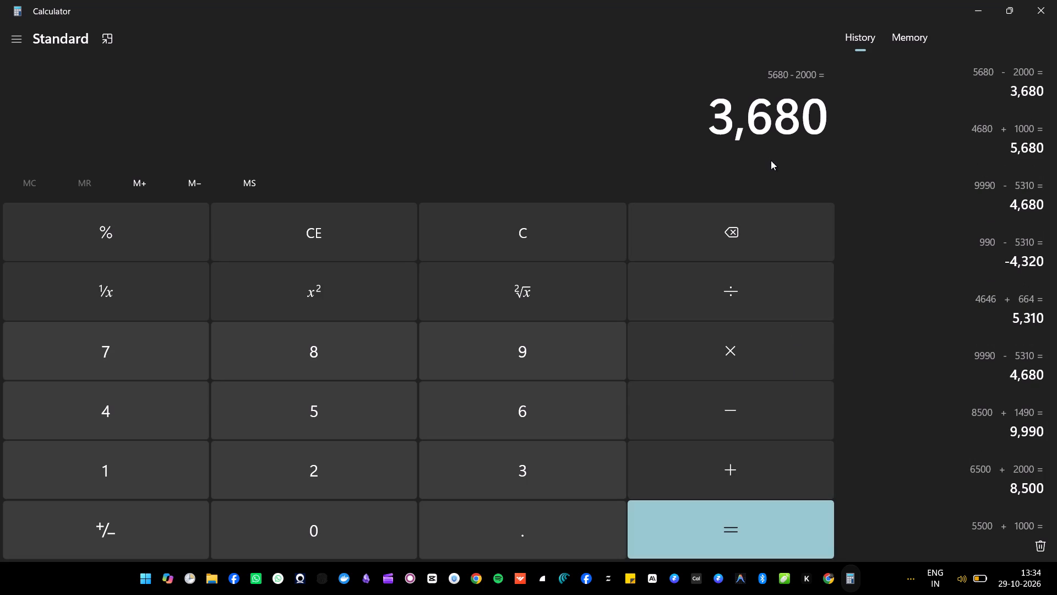
click(705, 525)
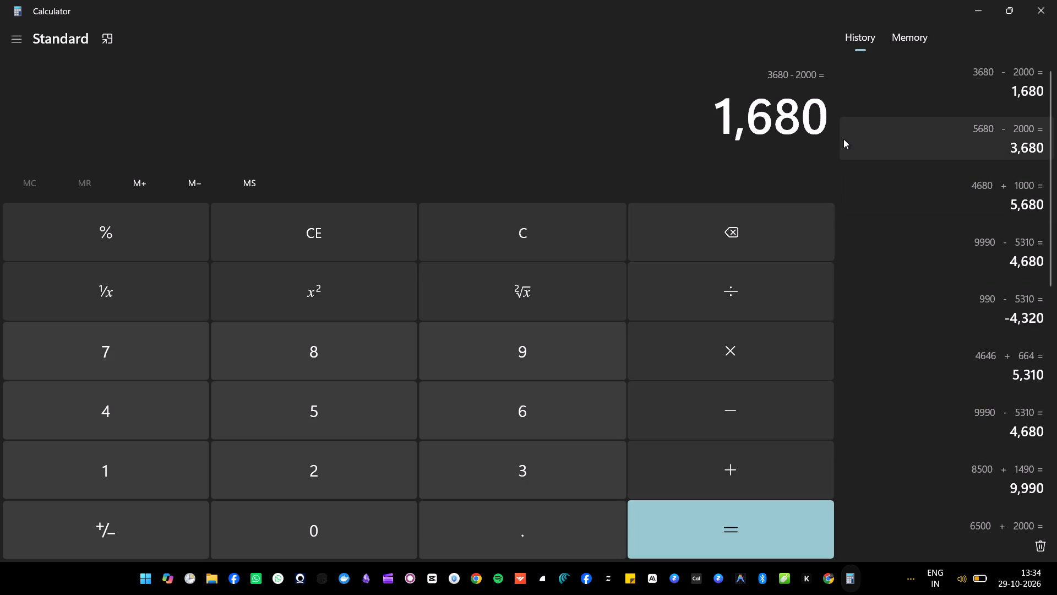
Clear the displayed result and enter 3680 as the starting value.
click(501, 241)
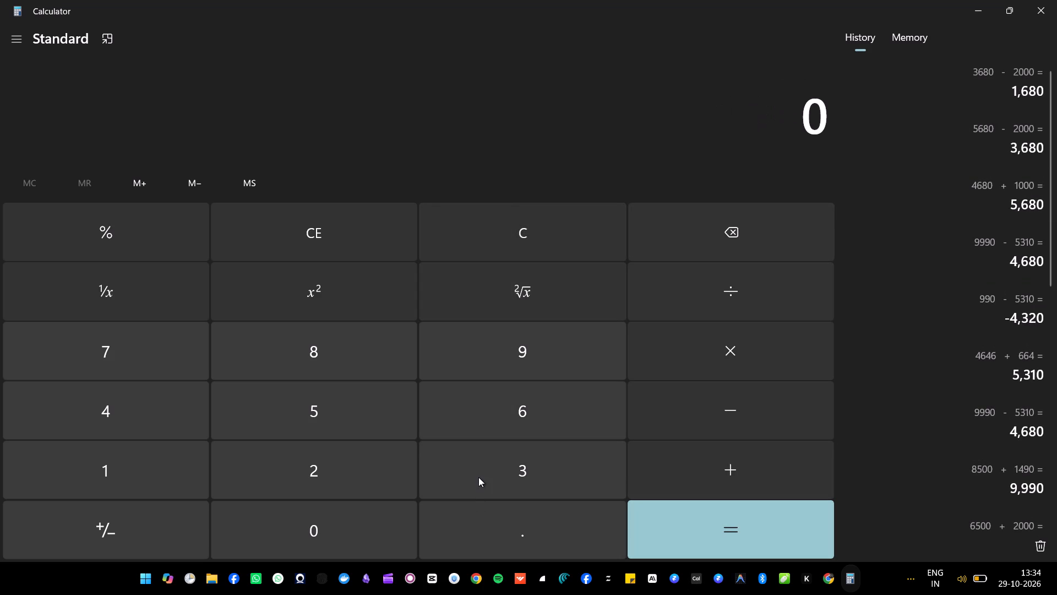
click(478, 477)
click(524, 405)
click(381, 346)
click(362, 540)
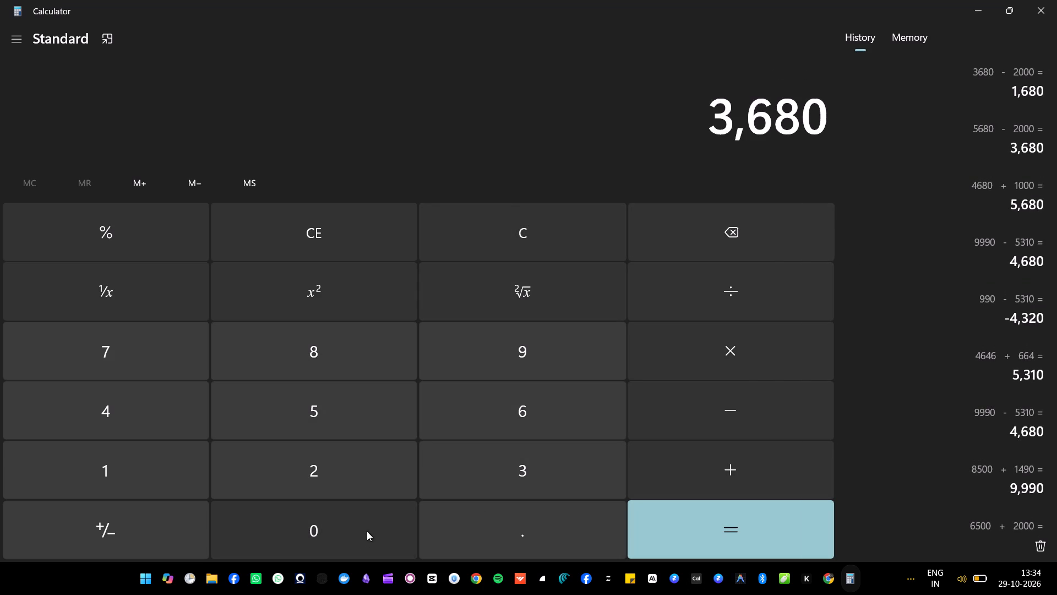
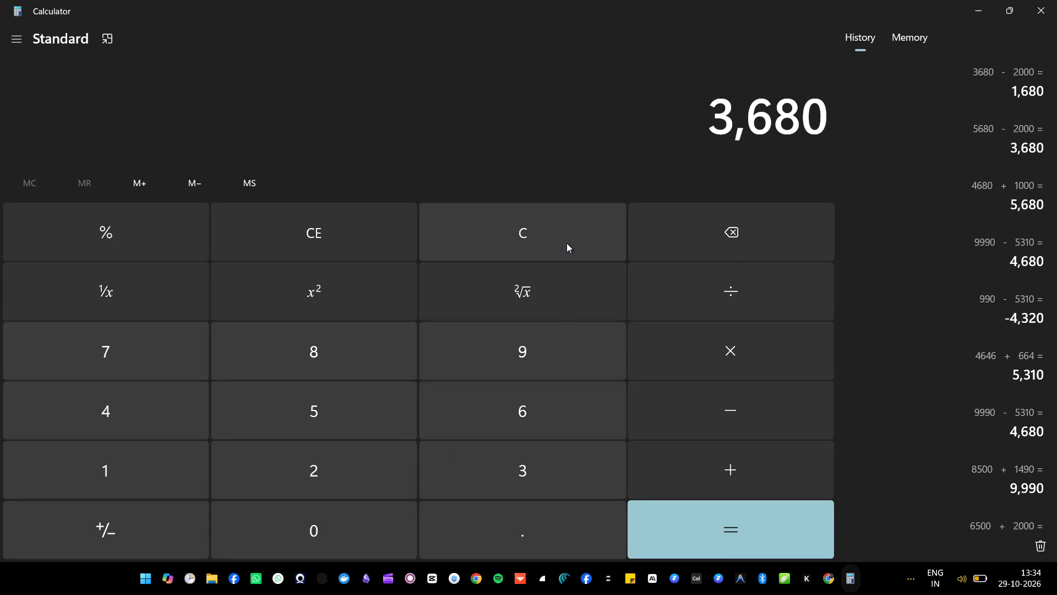
Clear the displayed number, erase the calculation history and close Calculator.
click(566, 243)
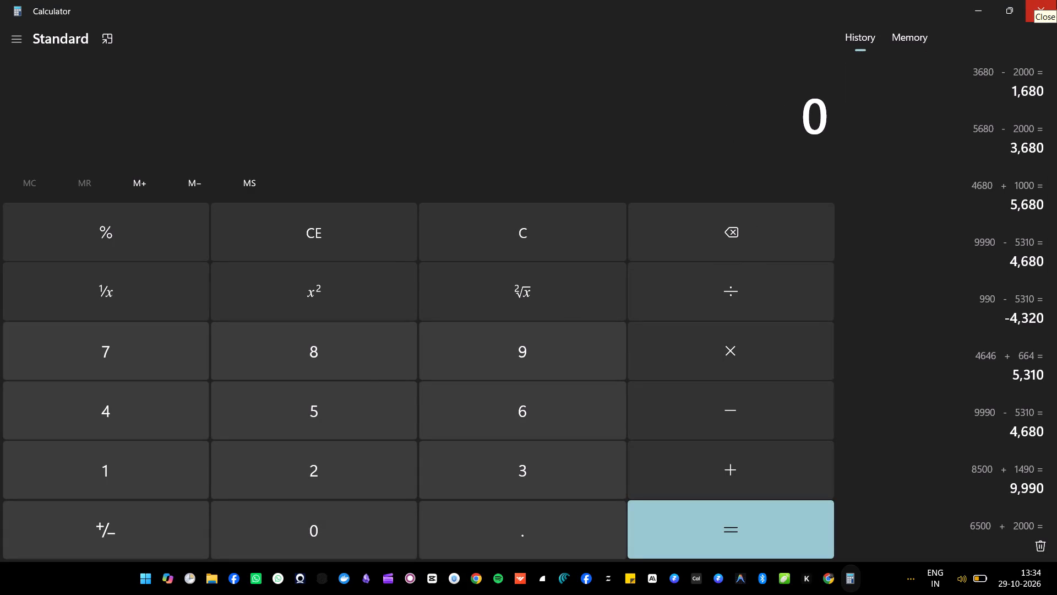
click(1034, 550)
scroll(968, 312, down, 4)
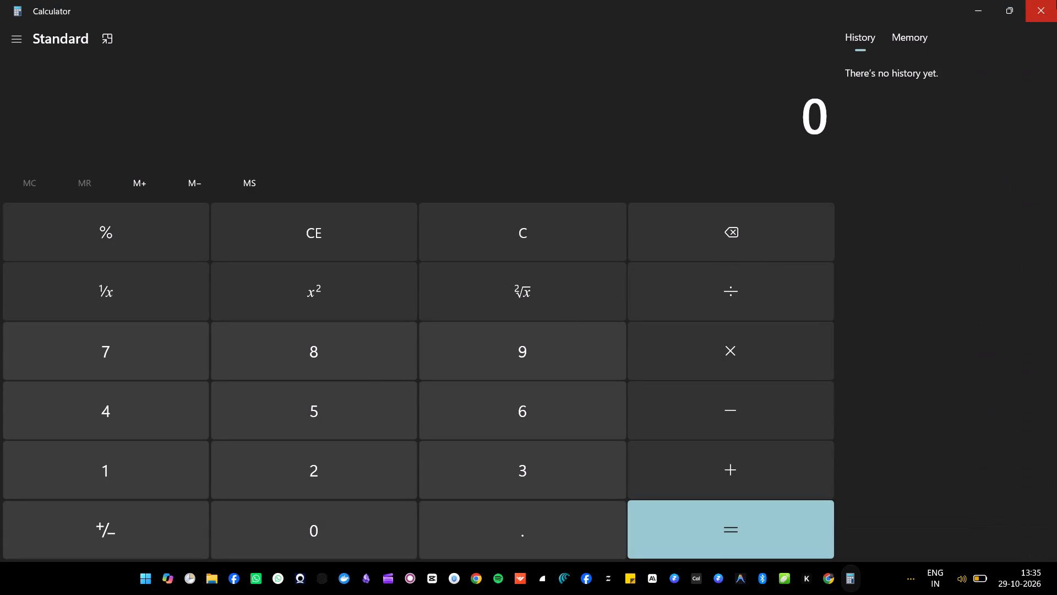
click(1056, 0)
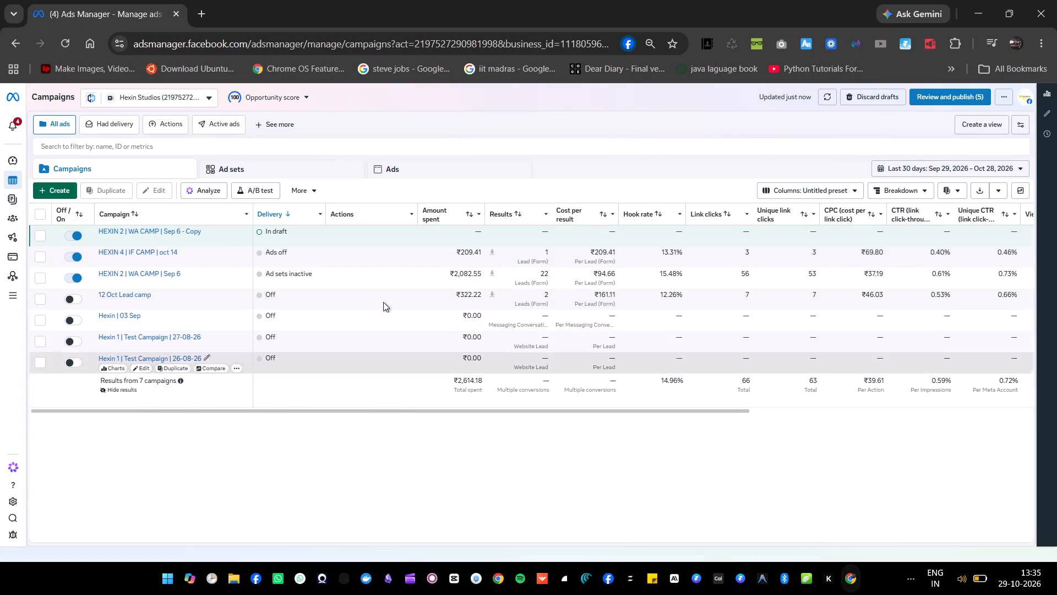
Open the draft campaign HEXIN 2 | WA CAMP | Sep 6 - Copy and delete its Instant forms ad set.
click(141, 240)
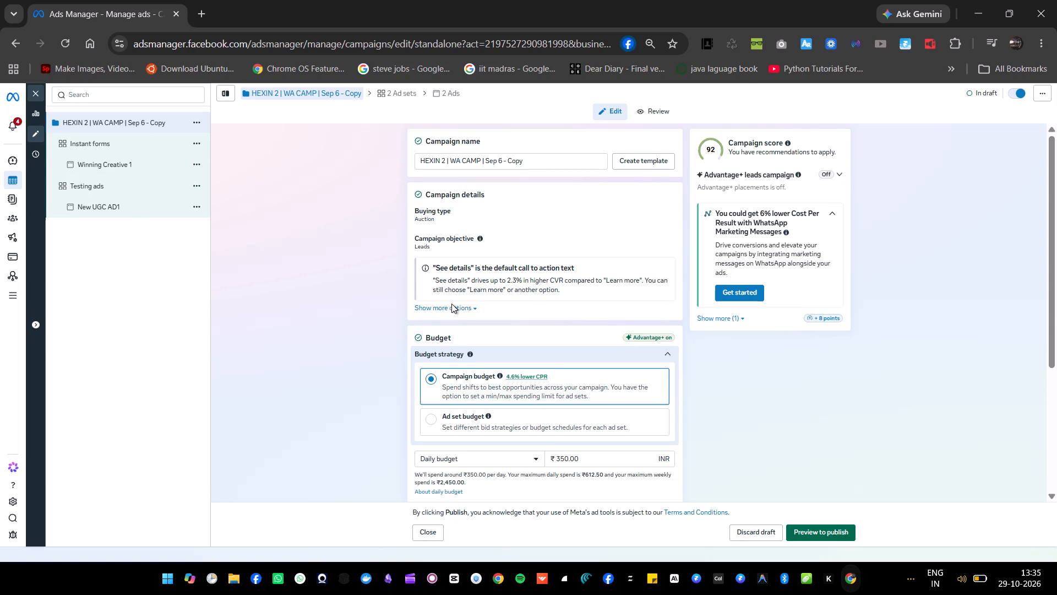
scroll(451, 304, down, 1)
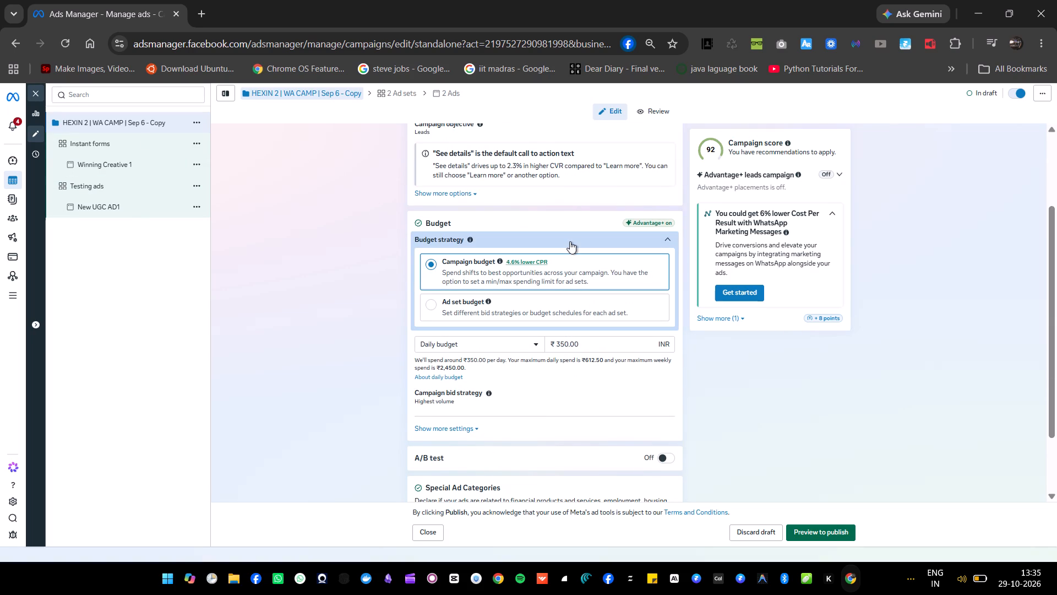
click(570, 241)
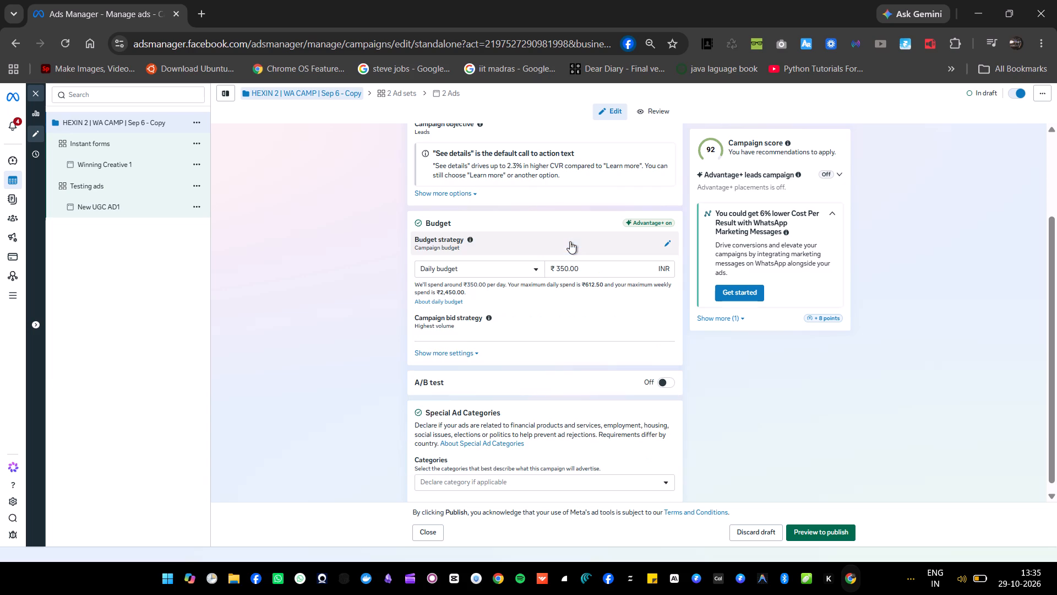
click(99, 143)
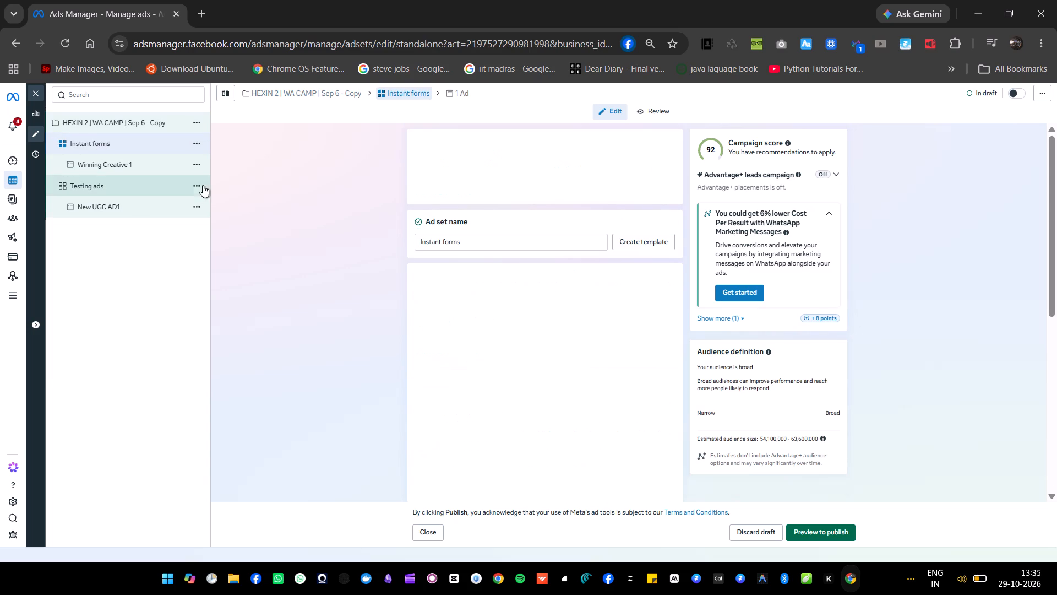
click(198, 143)
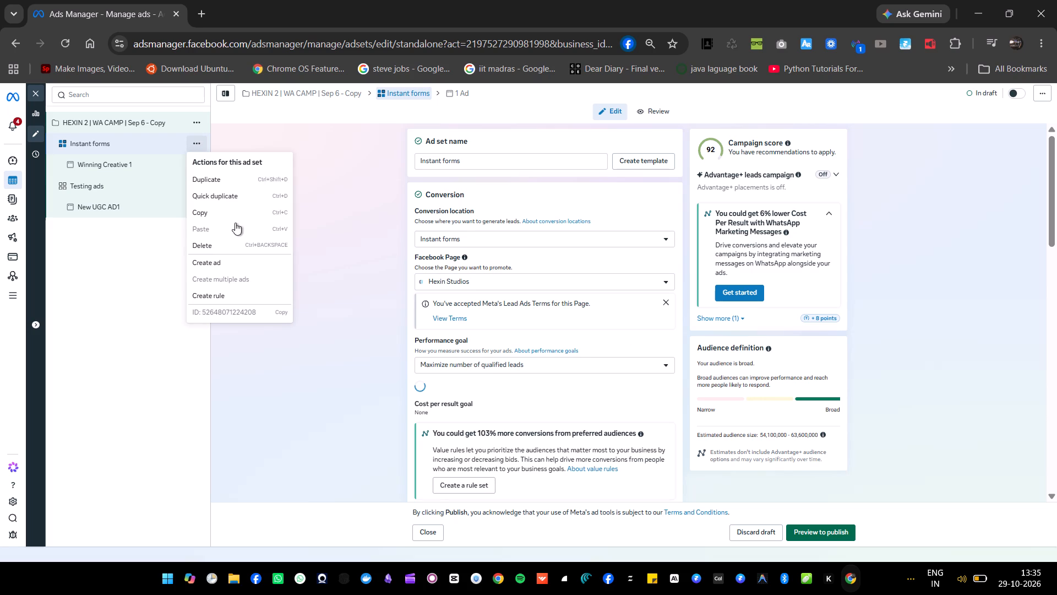
click(228, 243)
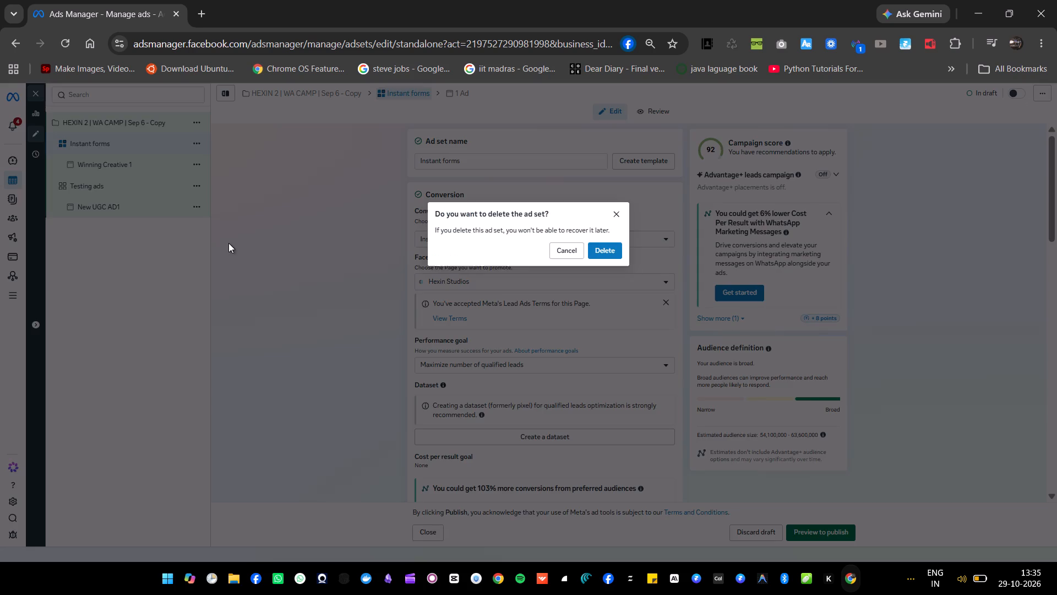
click(608, 255)
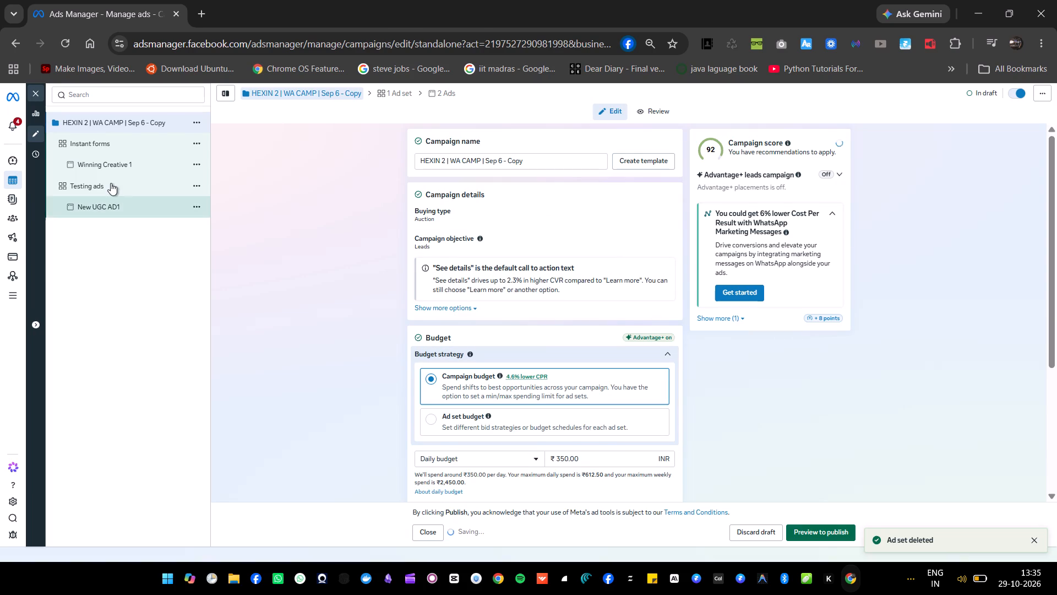
Examine the Testing ads ad set's conversion, budget and schedule, audience and placement settings.
click(134, 115)
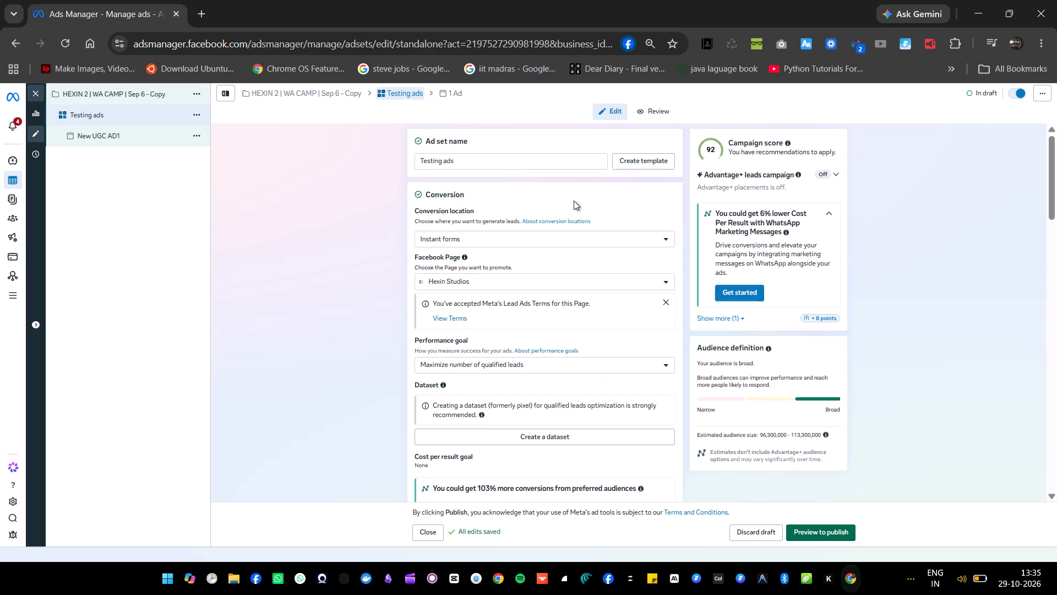
scroll(574, 201, down, 1)
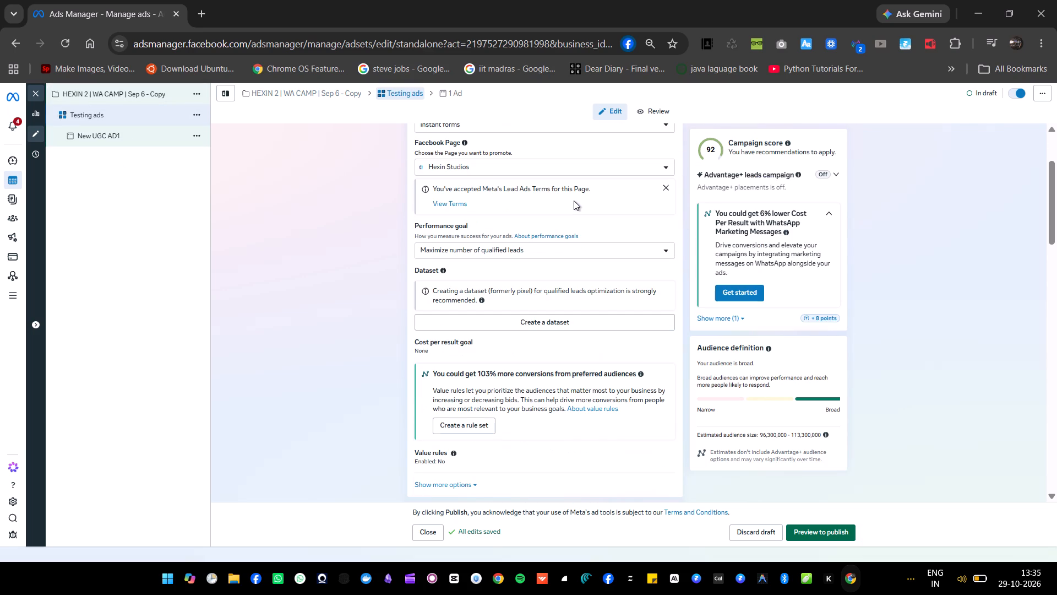
scroll(574, 201, down, 1)
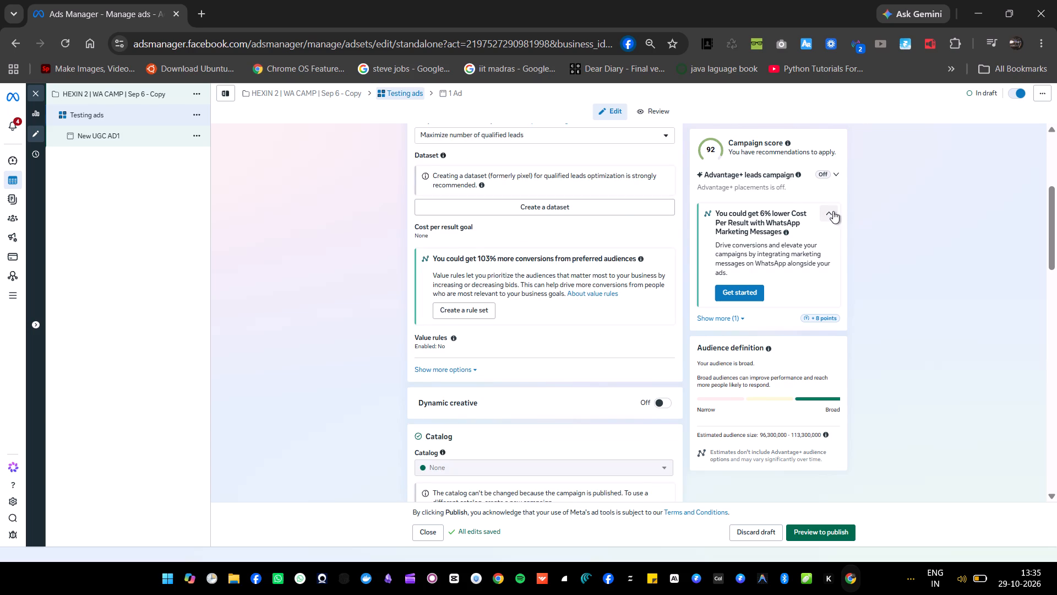
click(833, 211)
scroll(610, 205, up, 2)
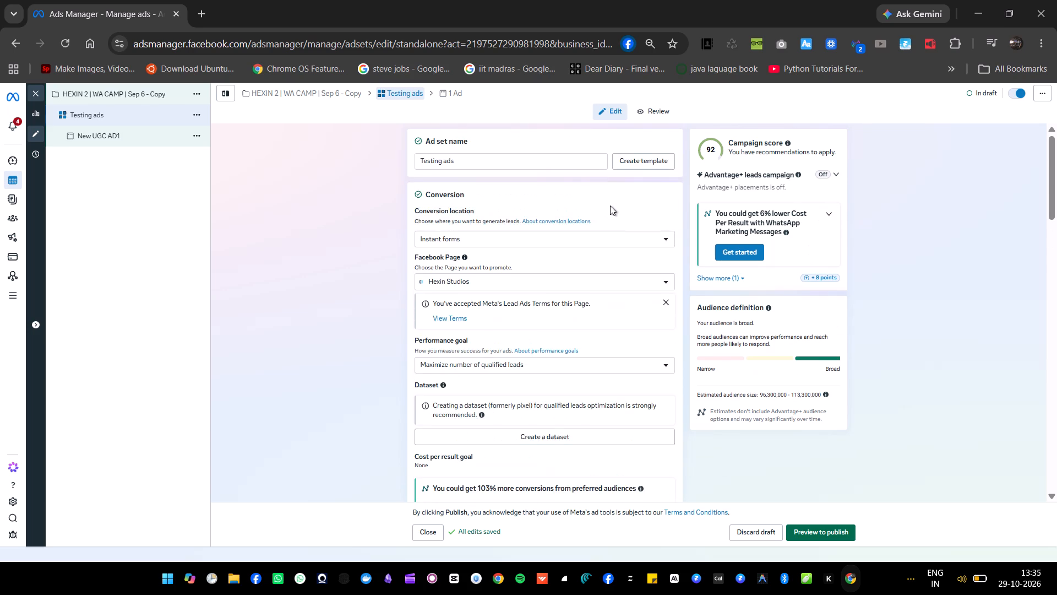
scroll(610, 205, down, 4)
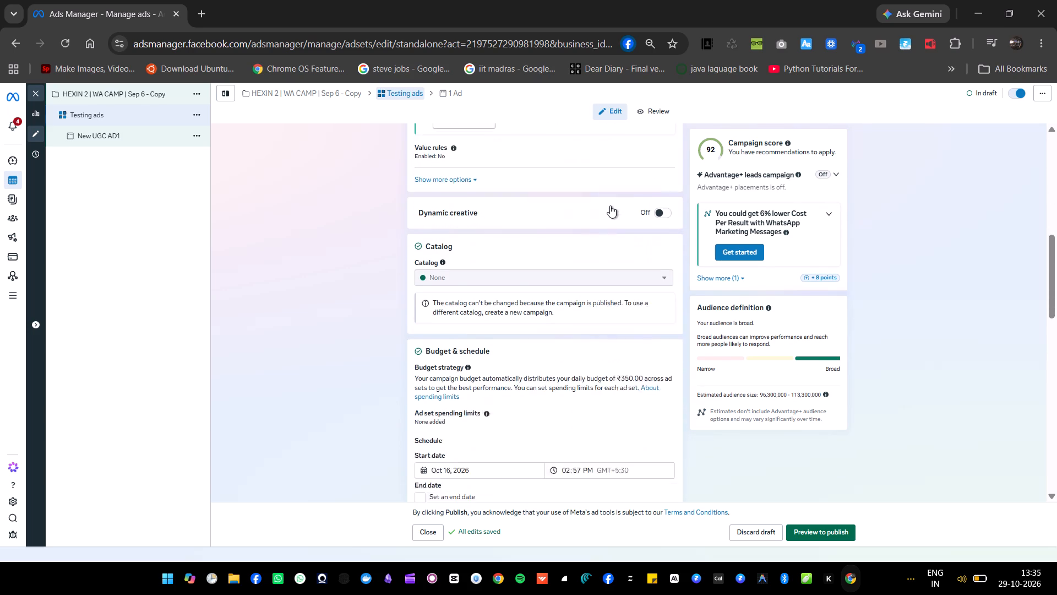
scroll(610, 205, down, 2)
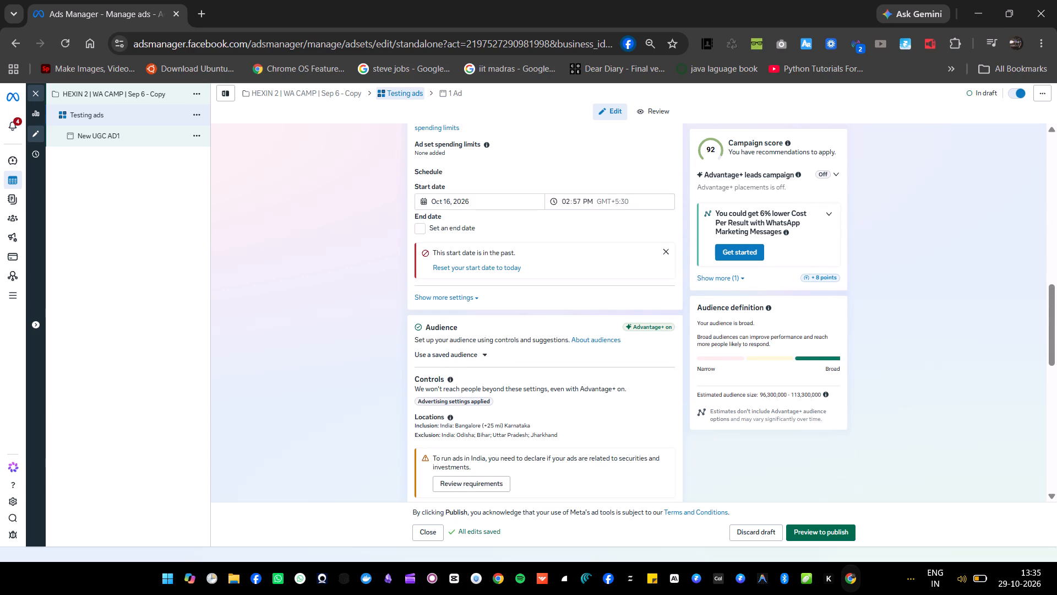
scroll(610, 205, down, 2)
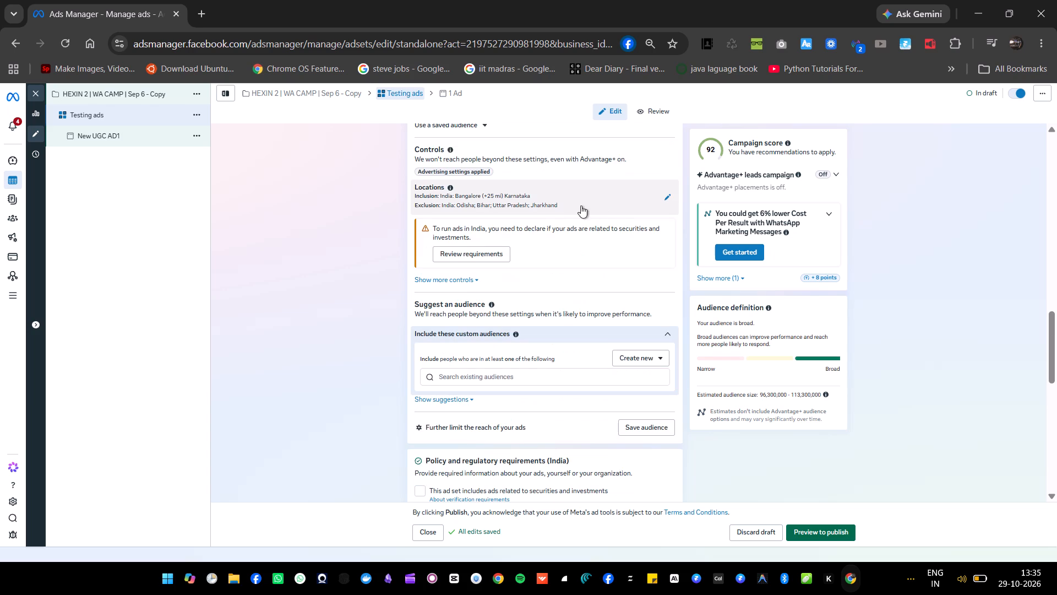
scroll(573, 202, down, 1)
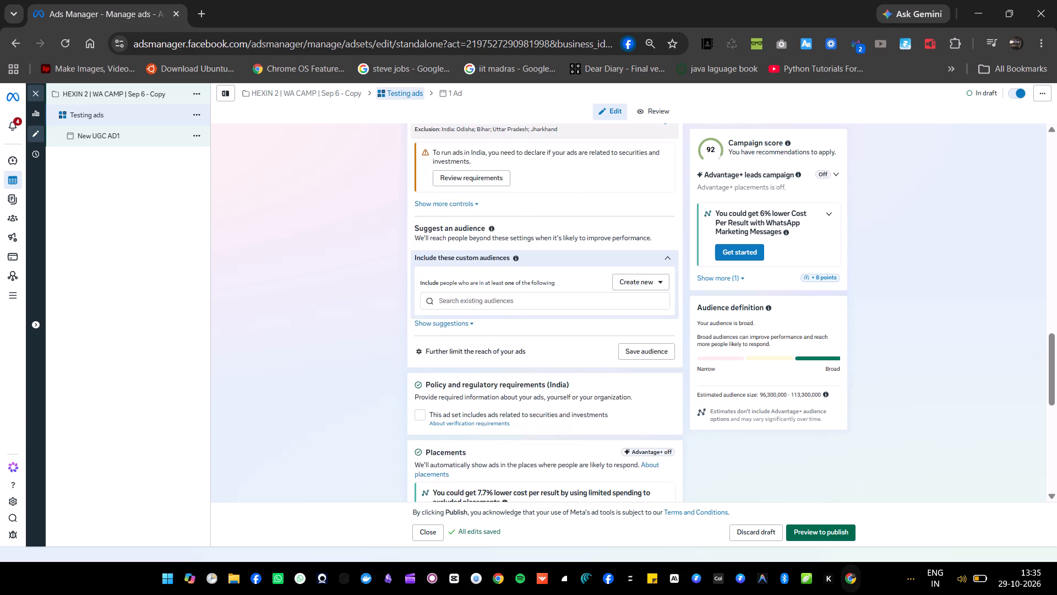
scroll(573, 202, down, 2)
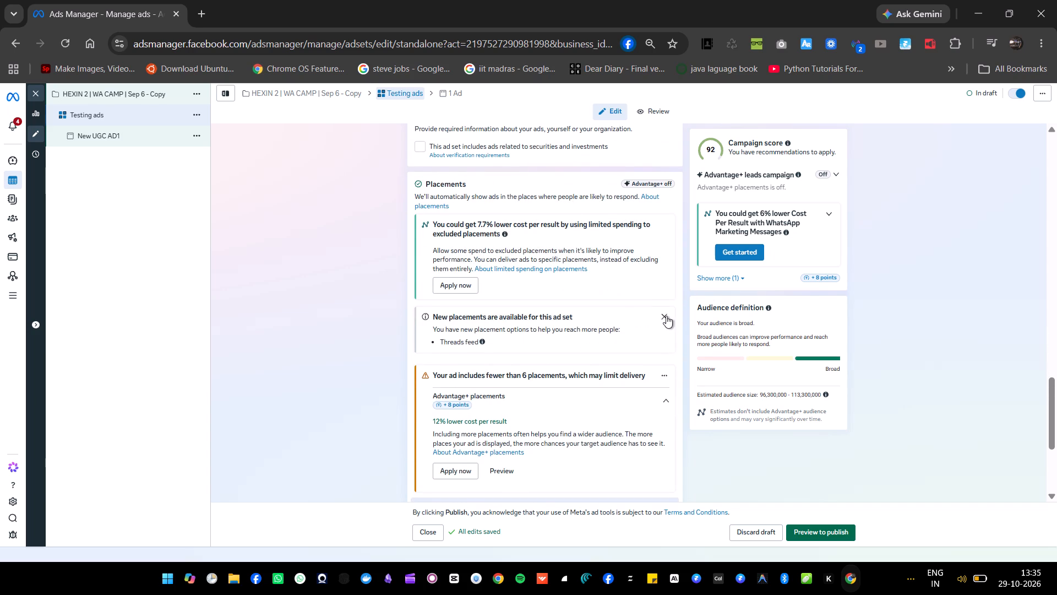
Dismiss the new placements notice and collapse the Advantage+ placements recommendation in the ad set's Placements section.
click(666, 316)
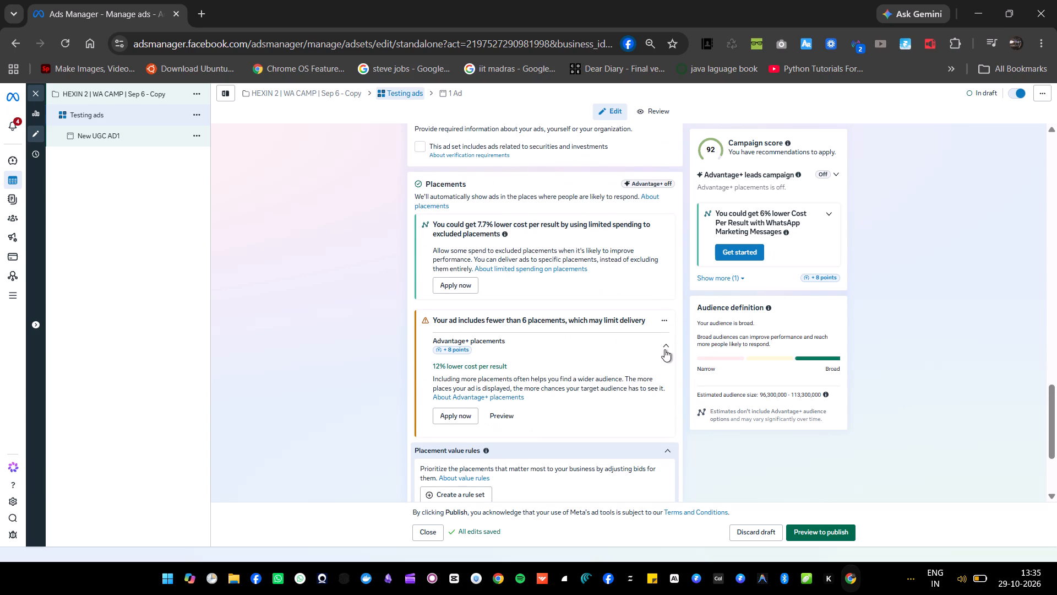
click(664, 349)
Review the Testing ads ad set's placement value rules, audience, schedule and conversion settings back up to its name.
scroll(557, 274, down, 2)
click(576, 307)
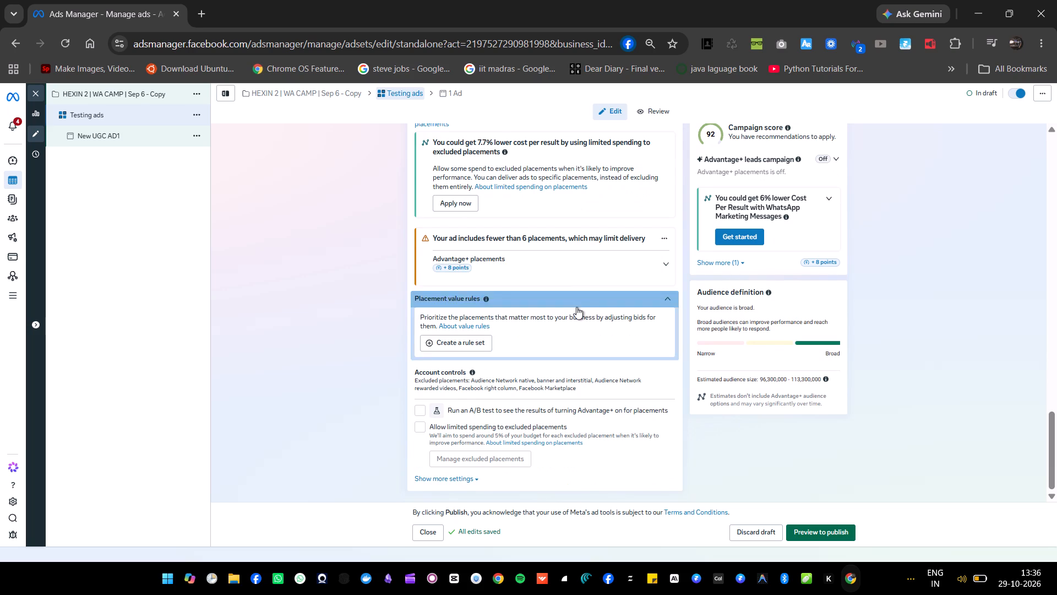
scroll(577, 305, up, 4)
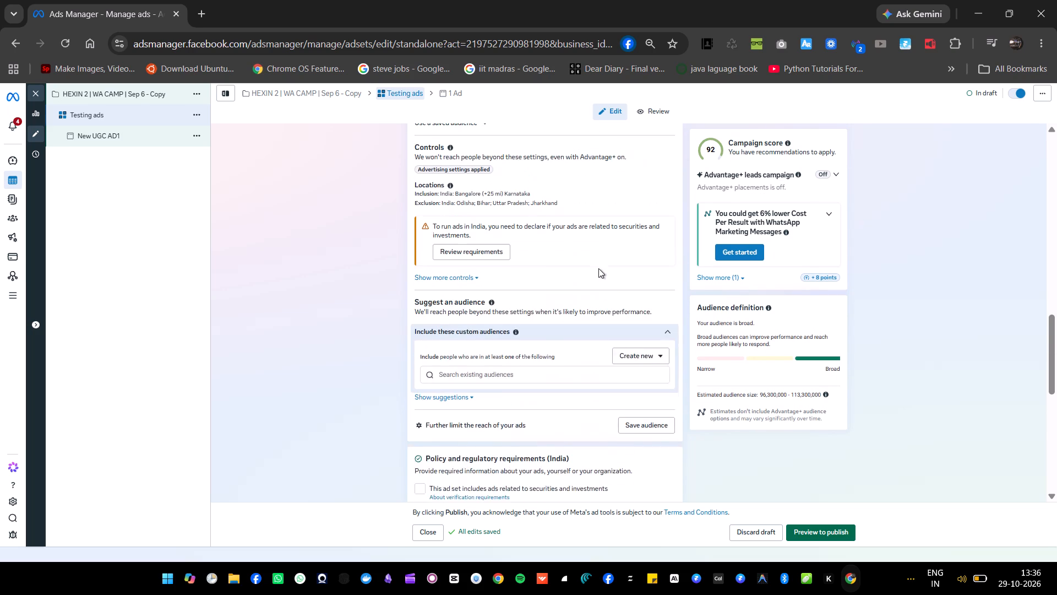
click(594, 412)
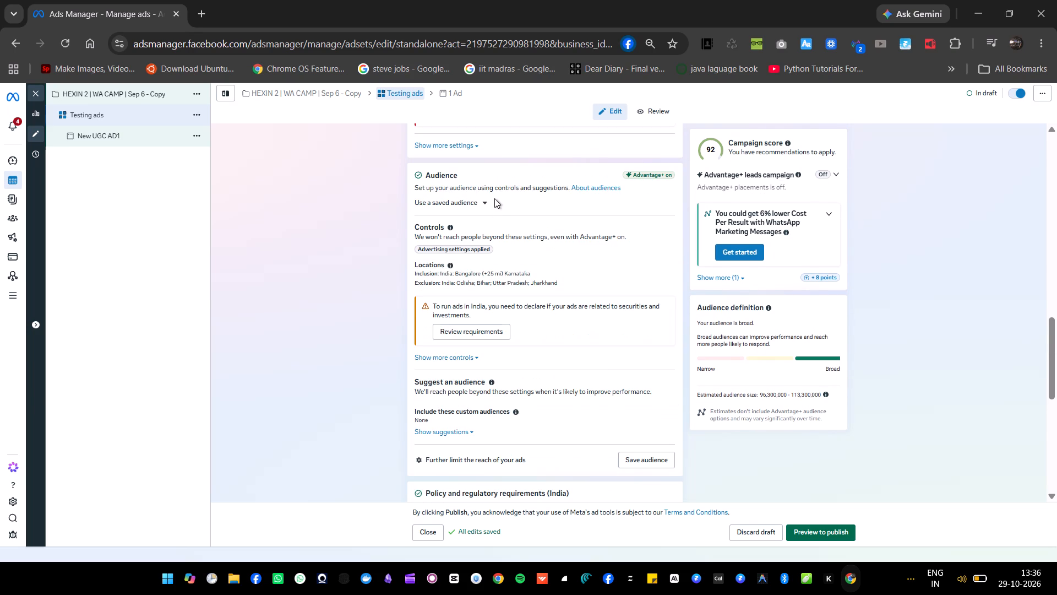
scroll(527, 186, up, 2)
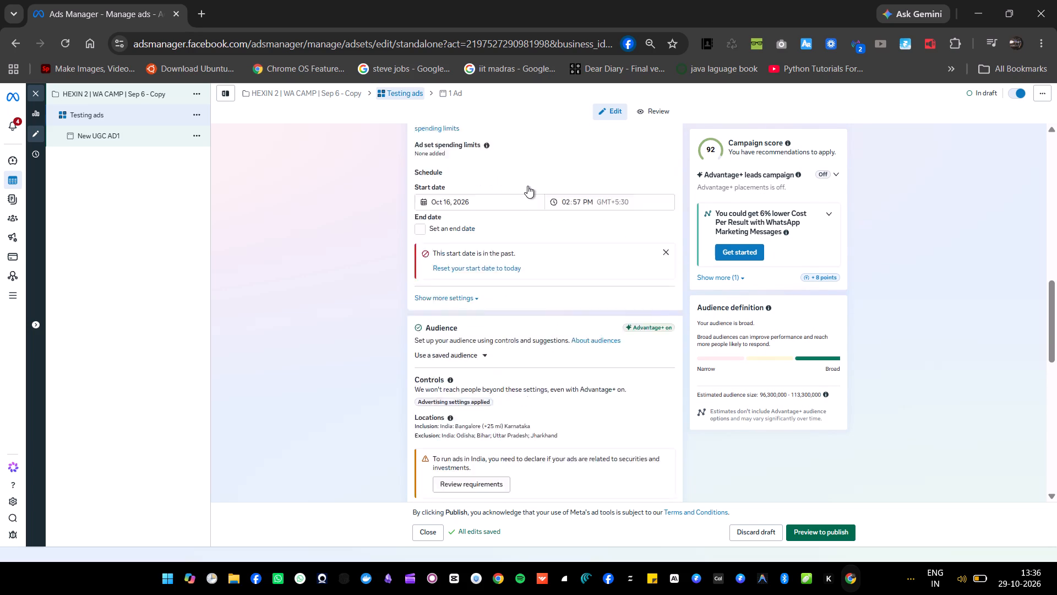
scroll(527, 186, up, 4)
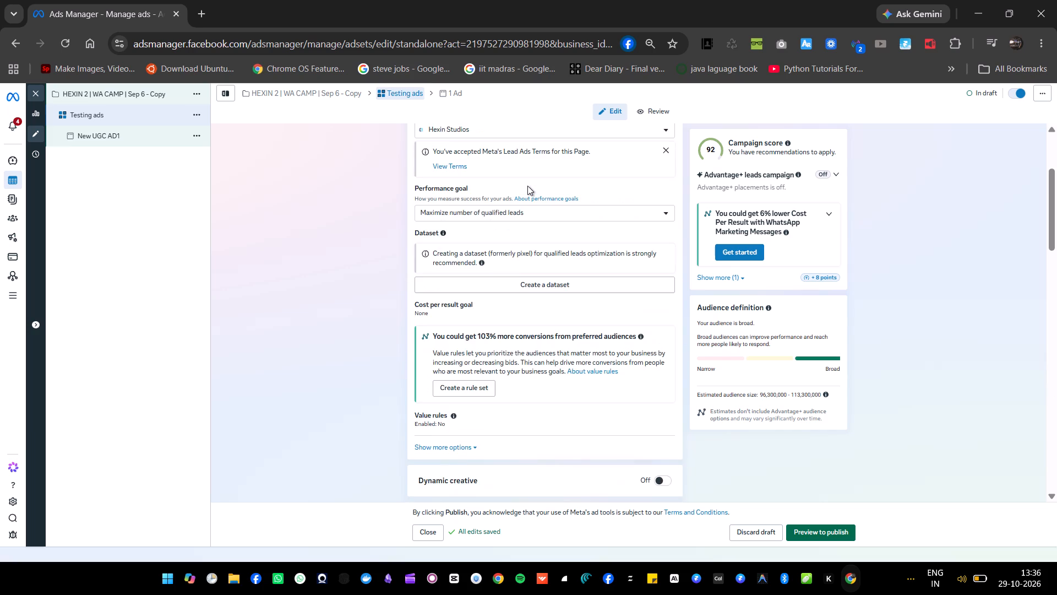
scroll(527, 186, up, 3)
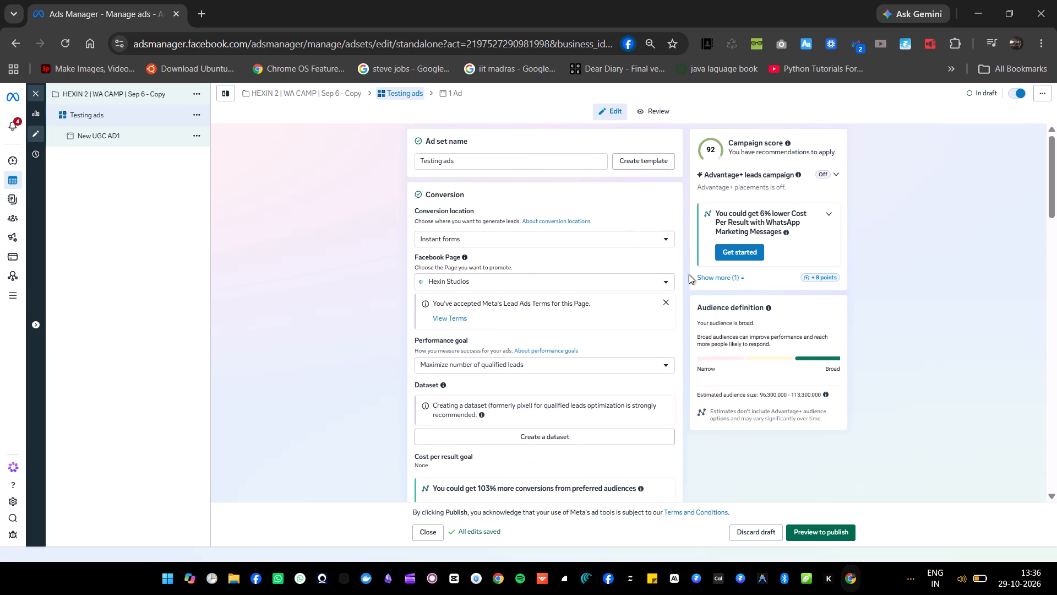
Open the New UGC AD1 ad and examine its creative, instant form destination, quality filters and WhatsApp lead nurturing settings.
click(116, 132)
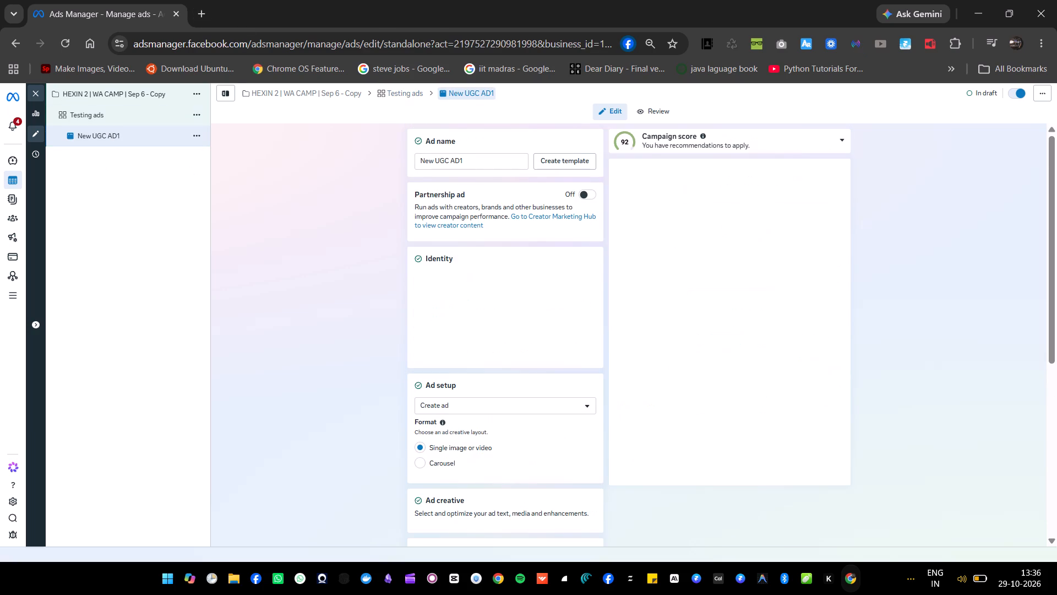
scroll(526, 210, down, 4)
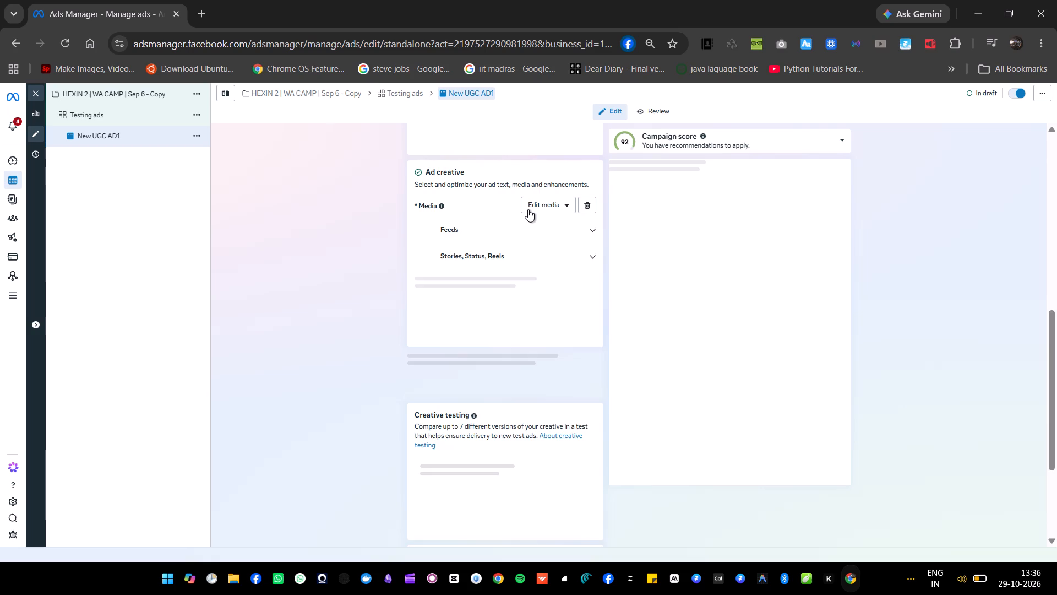
scroll(512, 223, down, 1)
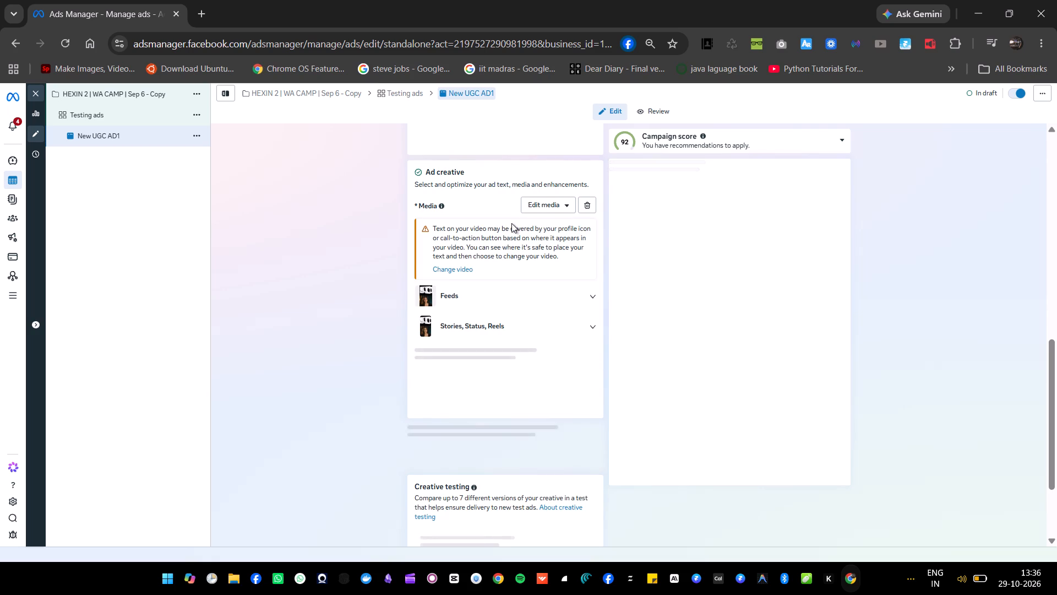
scroll(511, 223, down, 1)
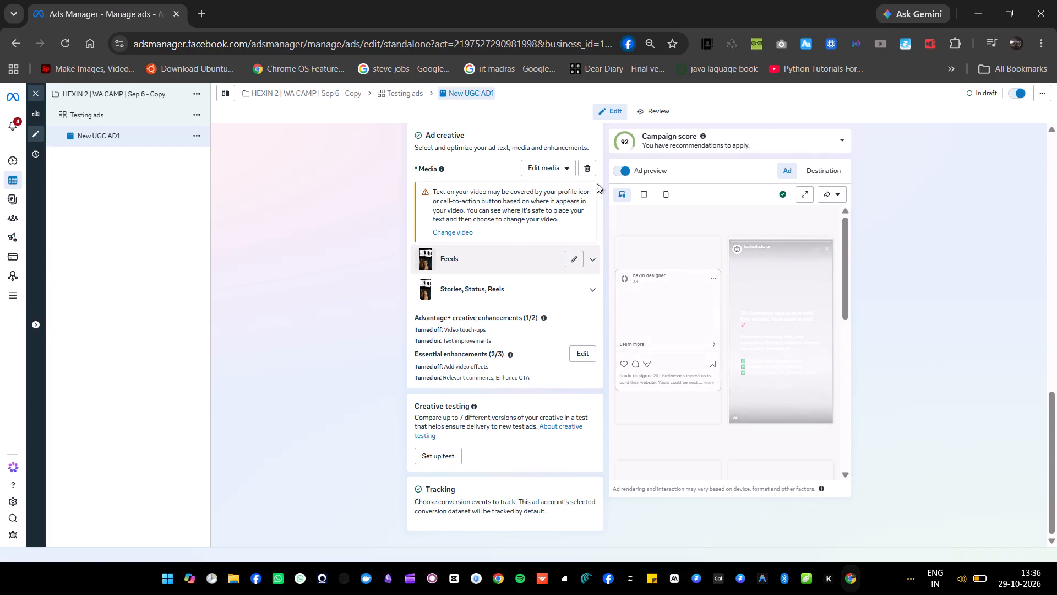
scroll(598, 183, down, 1)
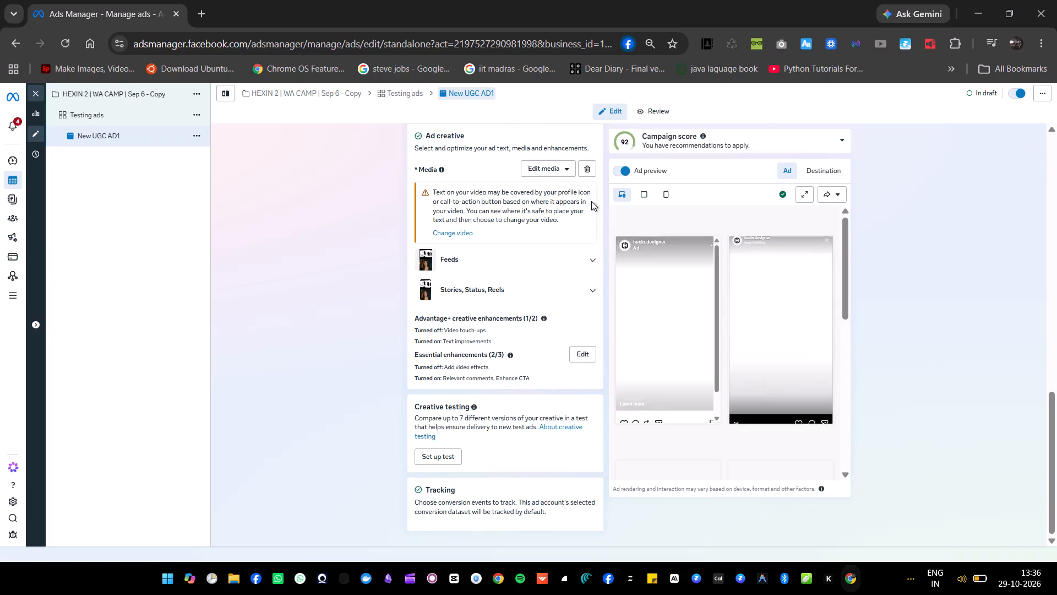
scroll(591, 201, down, 1)
scroll(525, 238, down, 1)
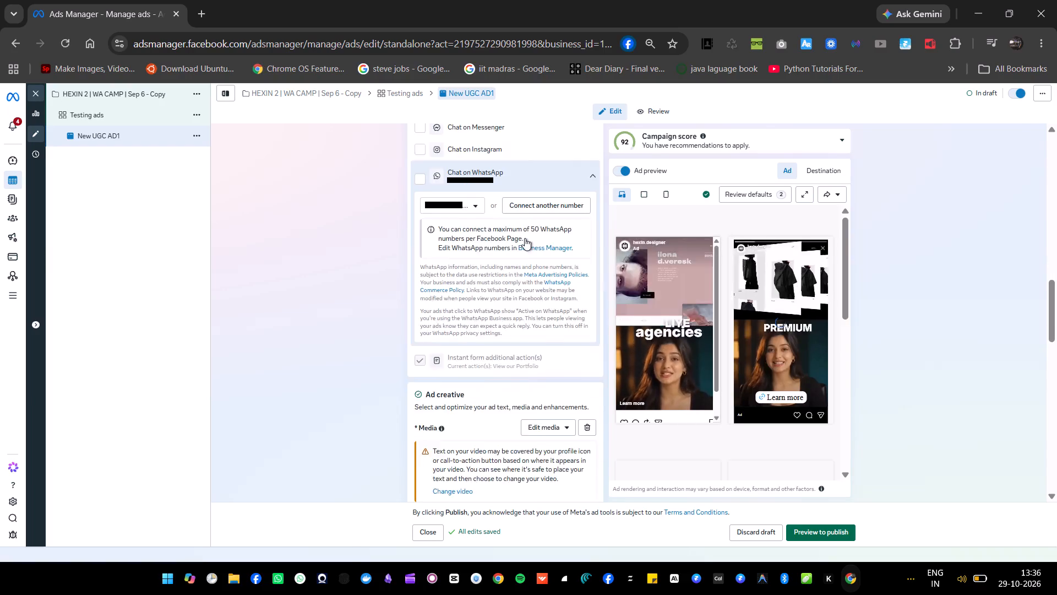
scroll(525, 237, up, 1)
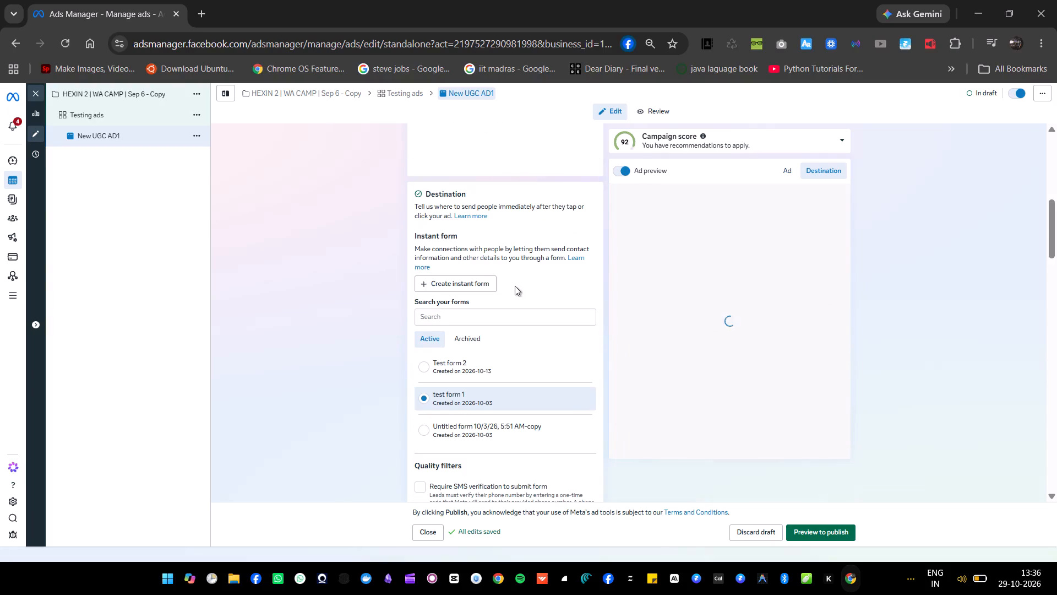
scroll(514, 286, down, 3)
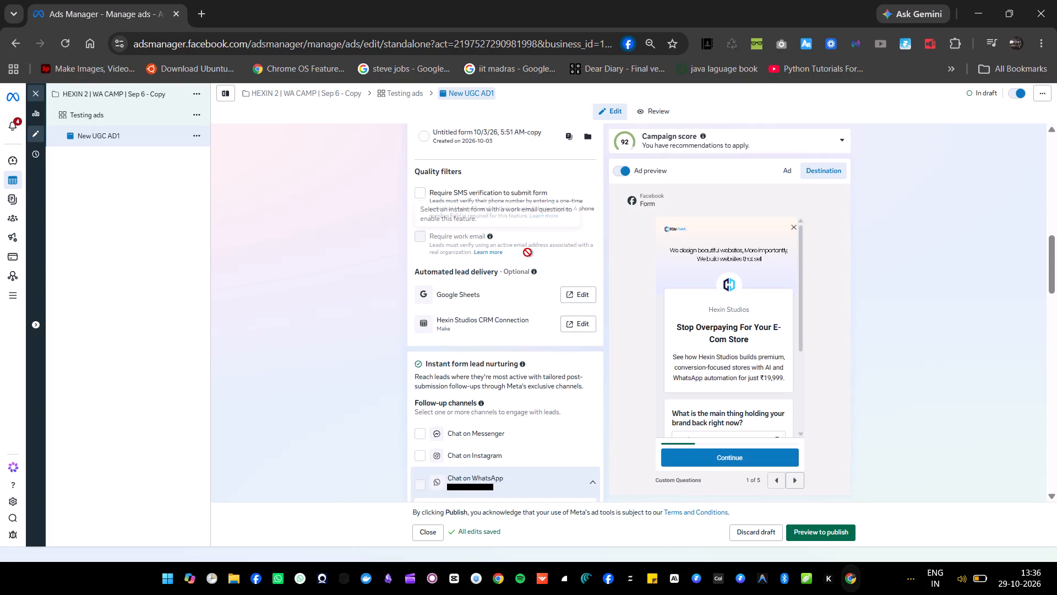
scroll(527, 252, down, 1)
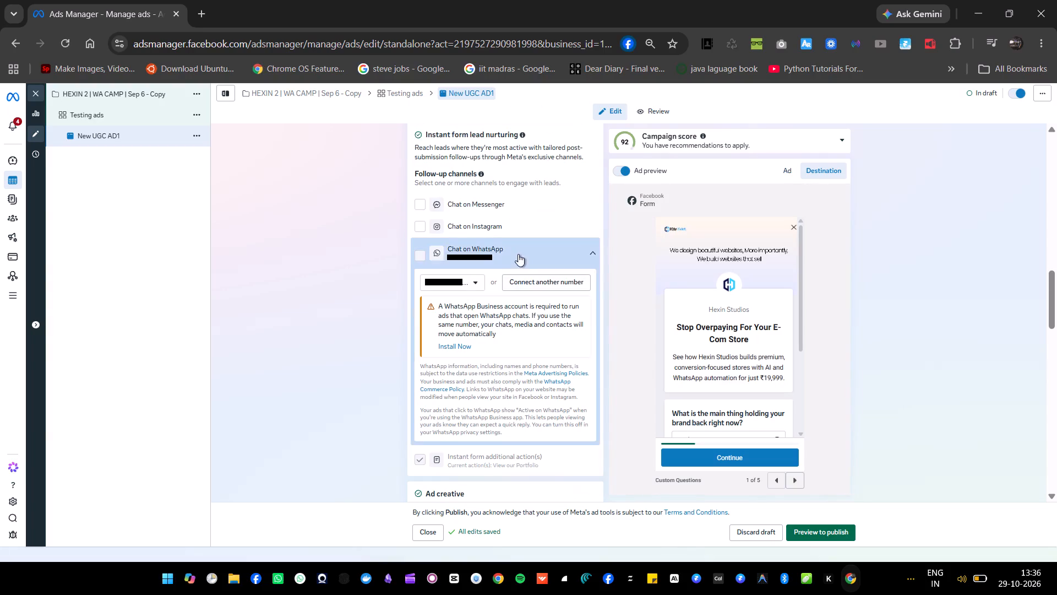
click(517, 257)
Dismiss the recommendation to add related media in the ad creative section.
scroll(517, 246, down, 2)
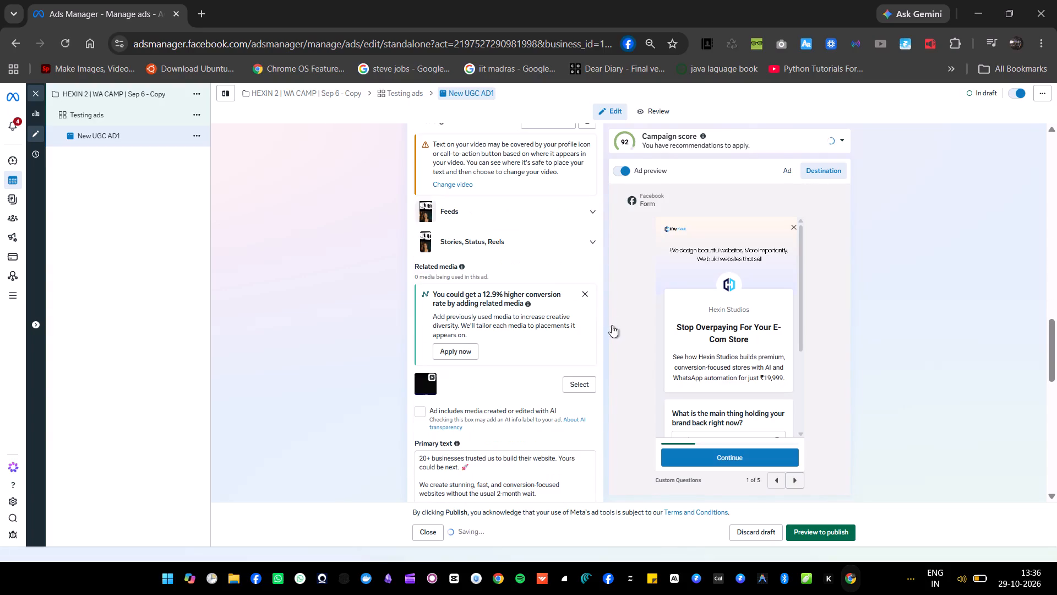
click(584, 295)
Examine the ad's primary text, headline and call to action, and view the ad preview across its placements.
scroll(663, 277, down, 1)
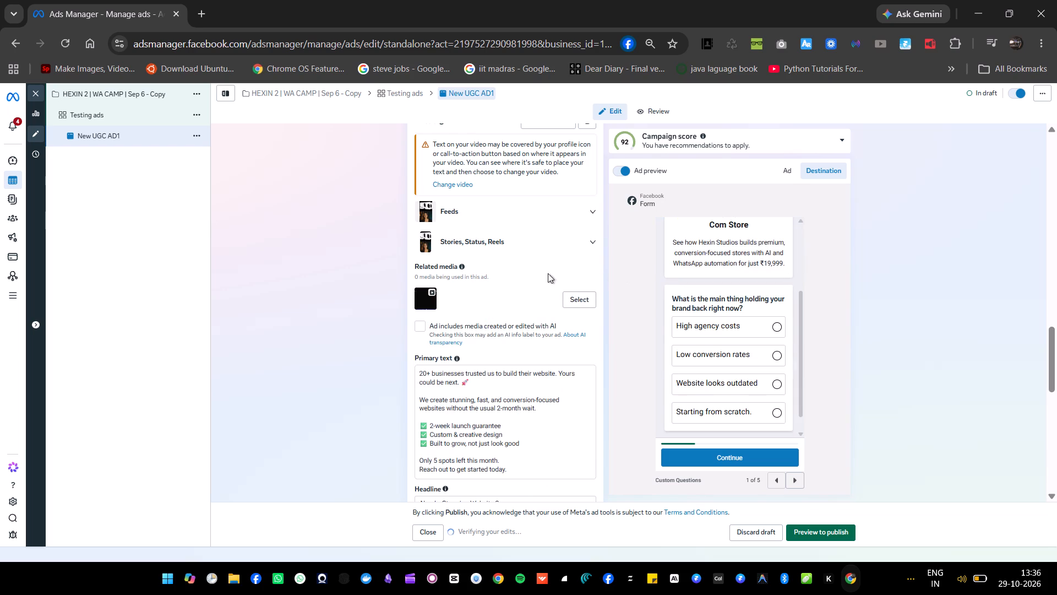
scroll(515, 270, down, 1)
click(784, 164)
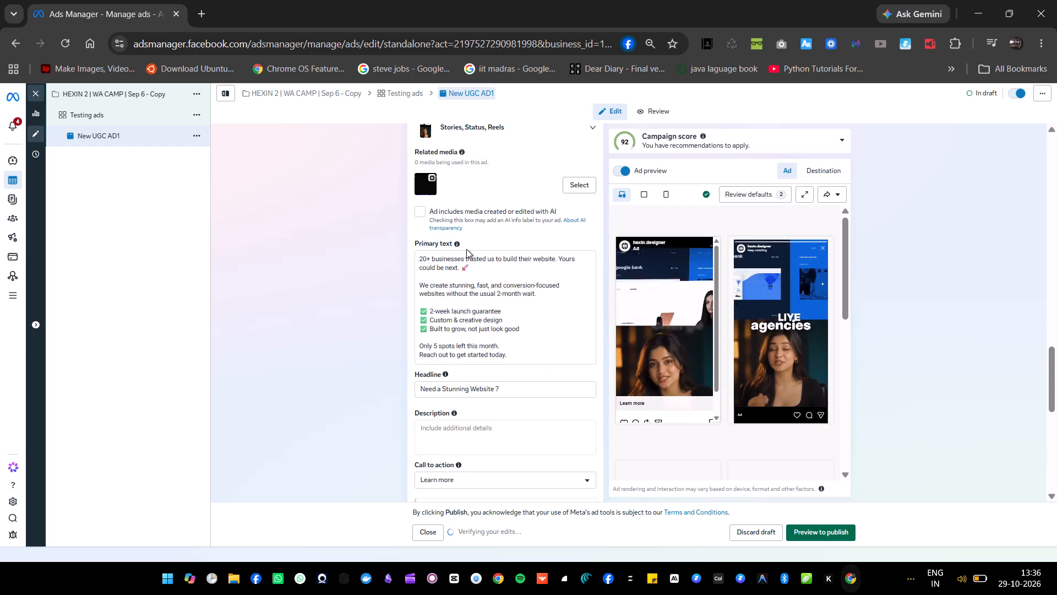
scroll(737, 297, down, 2)
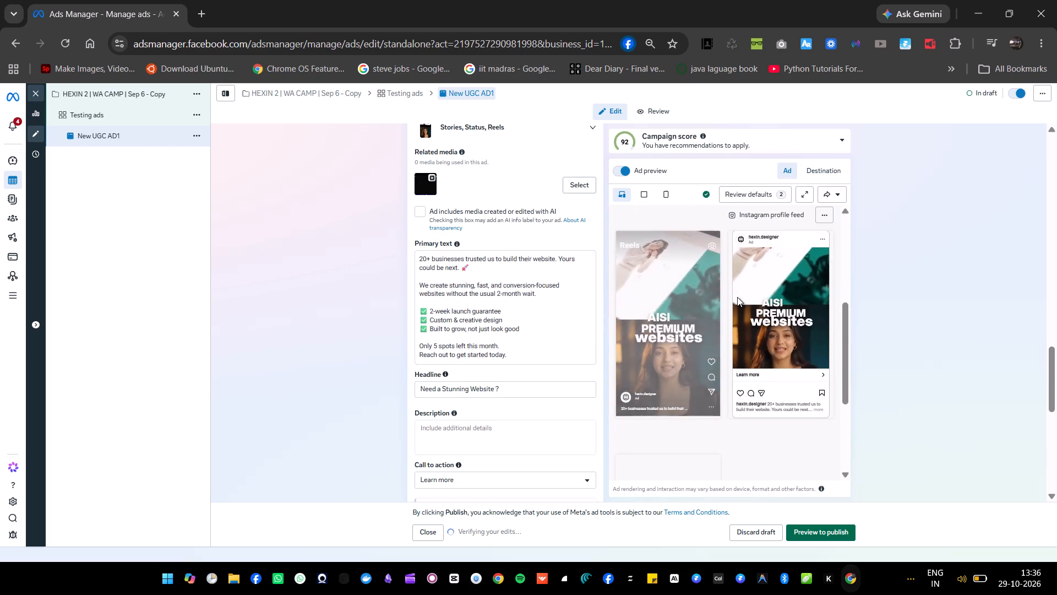
scroll(737, 297, down, 1)
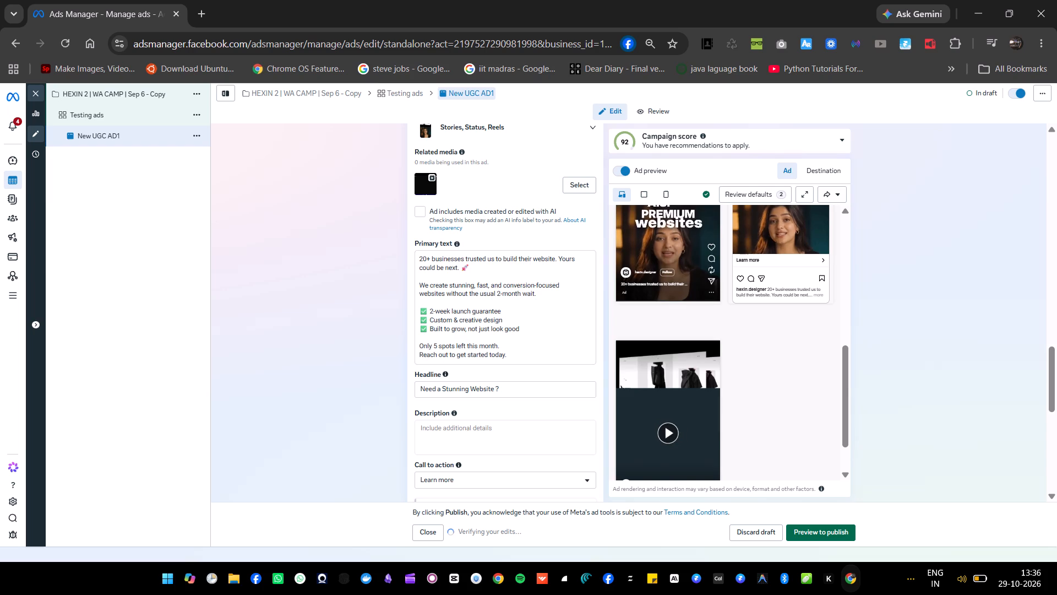
Examine the New UGC AD1 ad's primary text, headline, call to action, tracking, instant form and identity settings.
scroll(533, 279, down, 1)
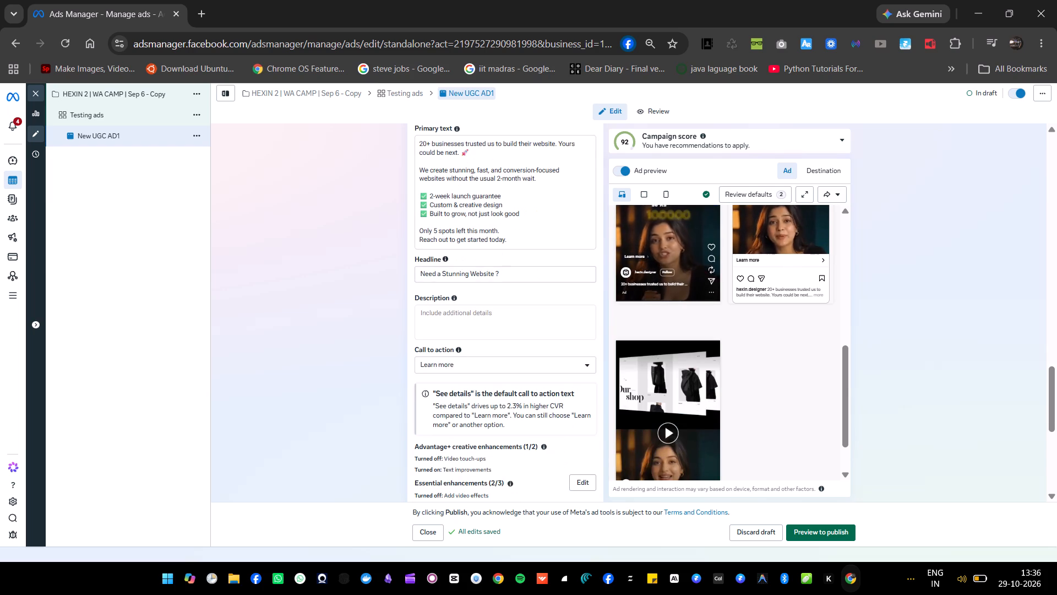
scroll(533, 279, down, 1)
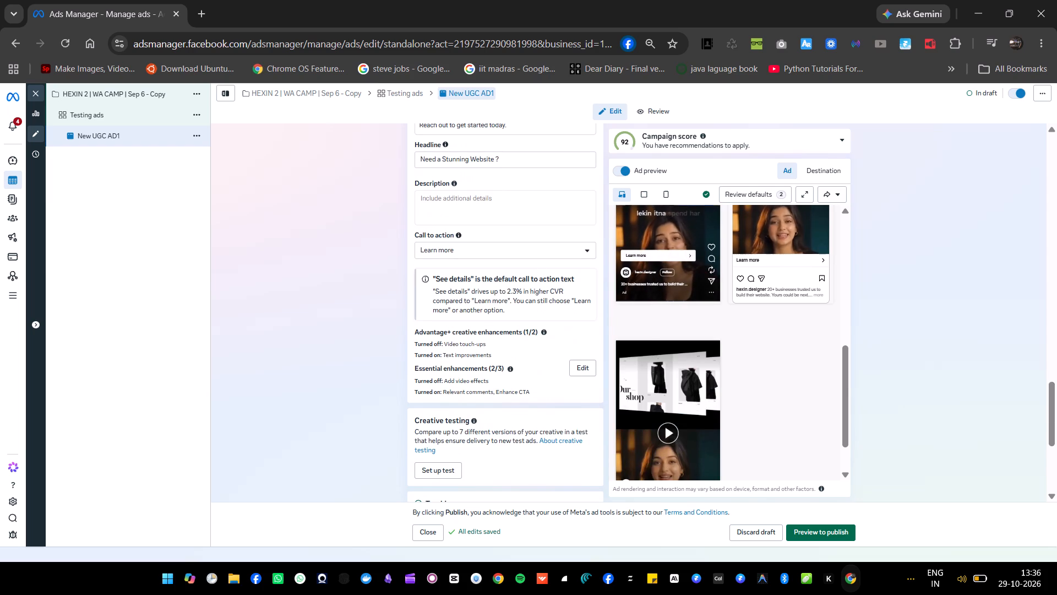
scroll(533, 279, down, 2)
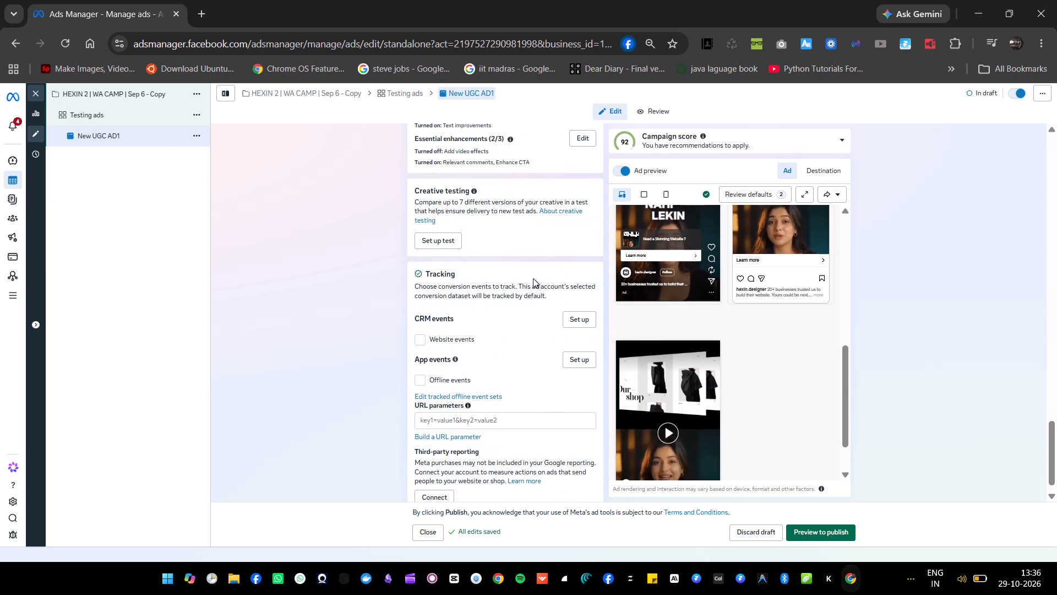
scroll(533, 278, down, 2)
scroll(533, 278, up, 5)
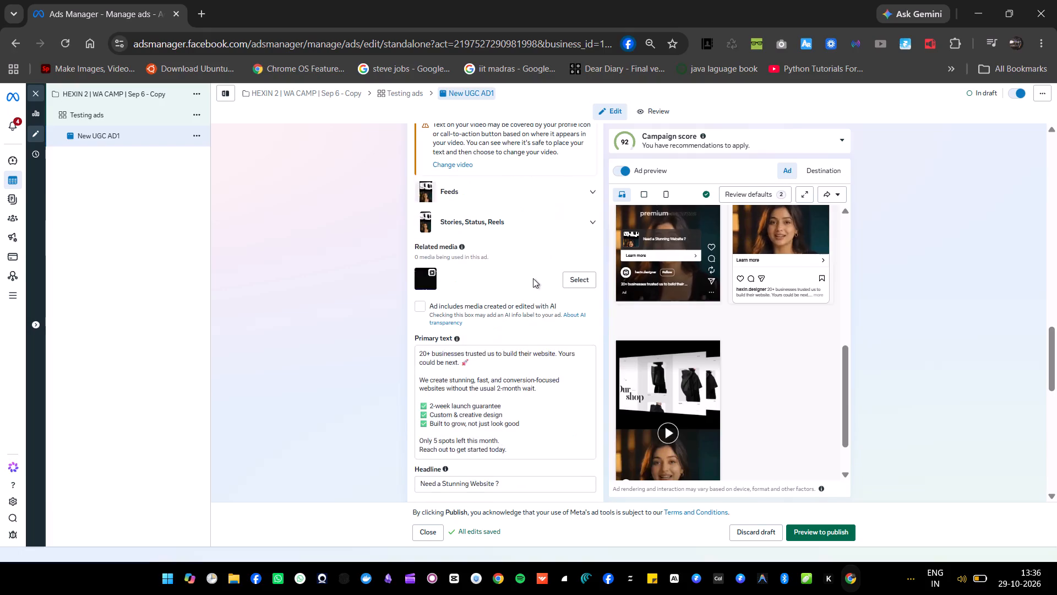
scroll(533, 278, up, 3)
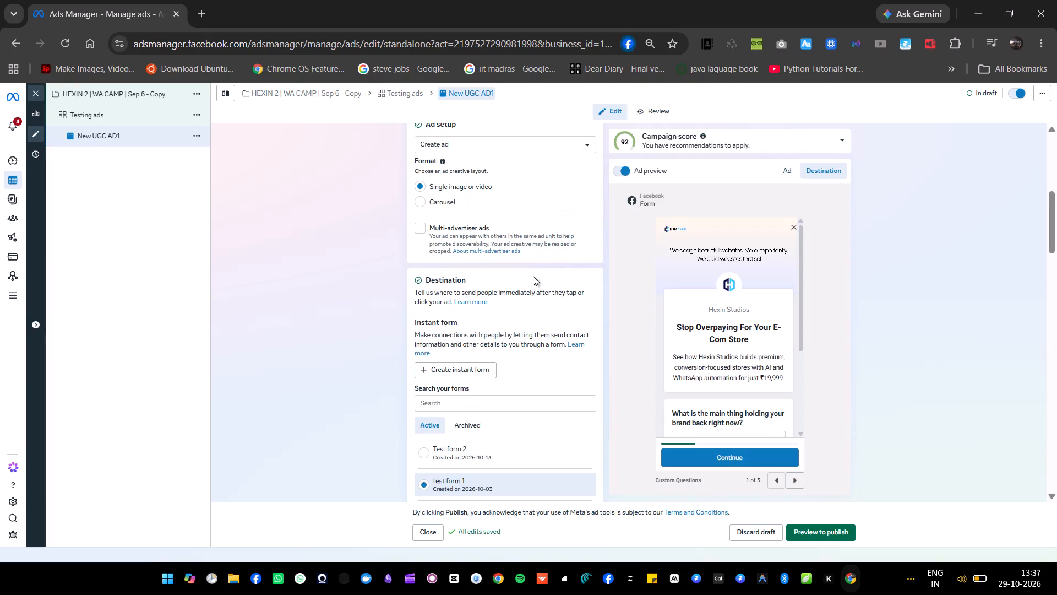
scroll(533, 276, up, 1)
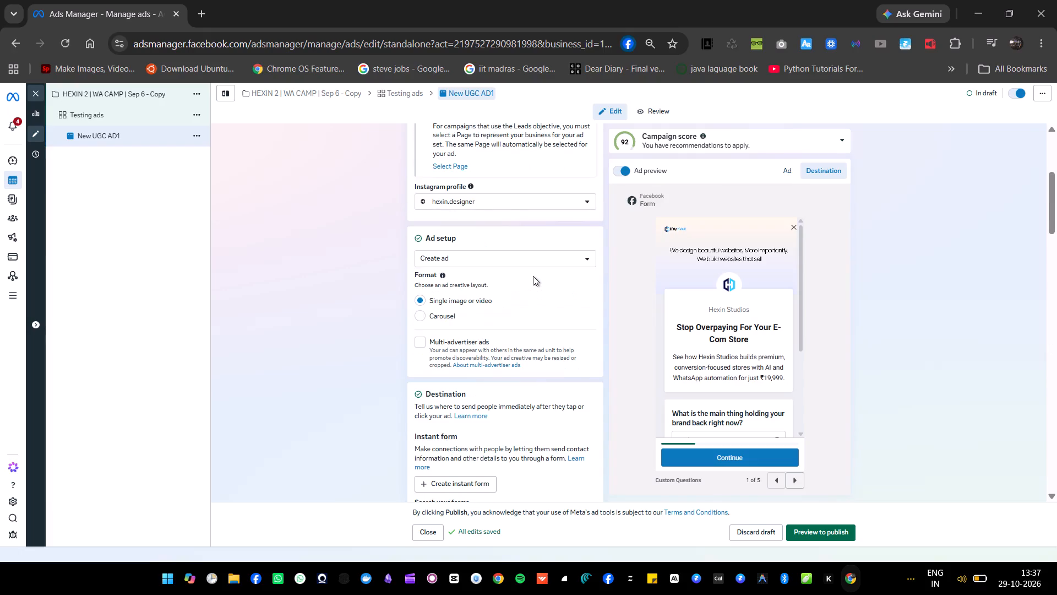
scroll(533, 276, up, 3)
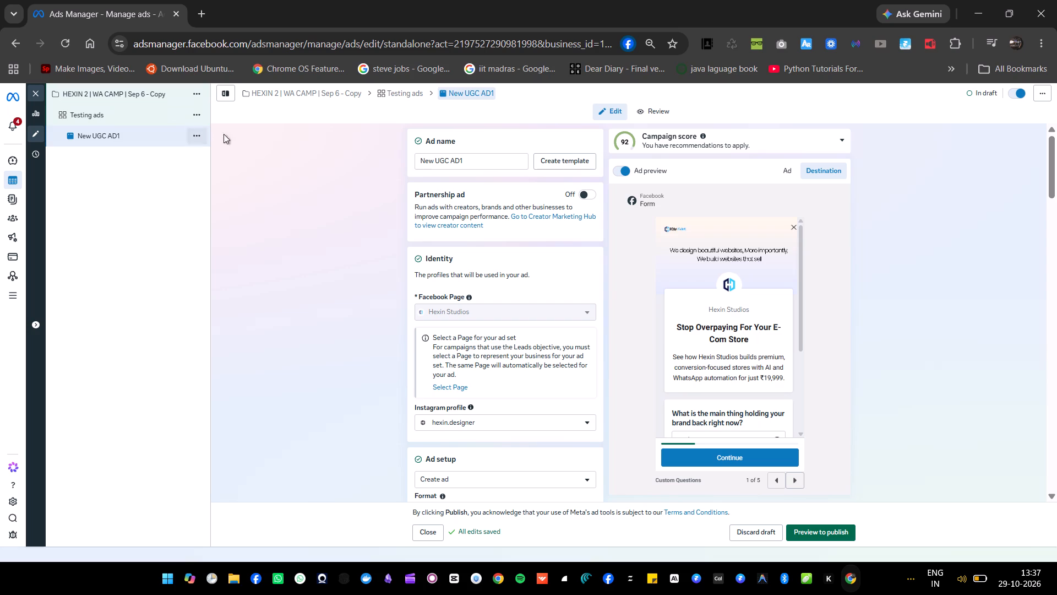
Rename the ad New UGC AD1 in the Testing ads ad set as WINNING AD1.
drag(483, 163, 348, 161)
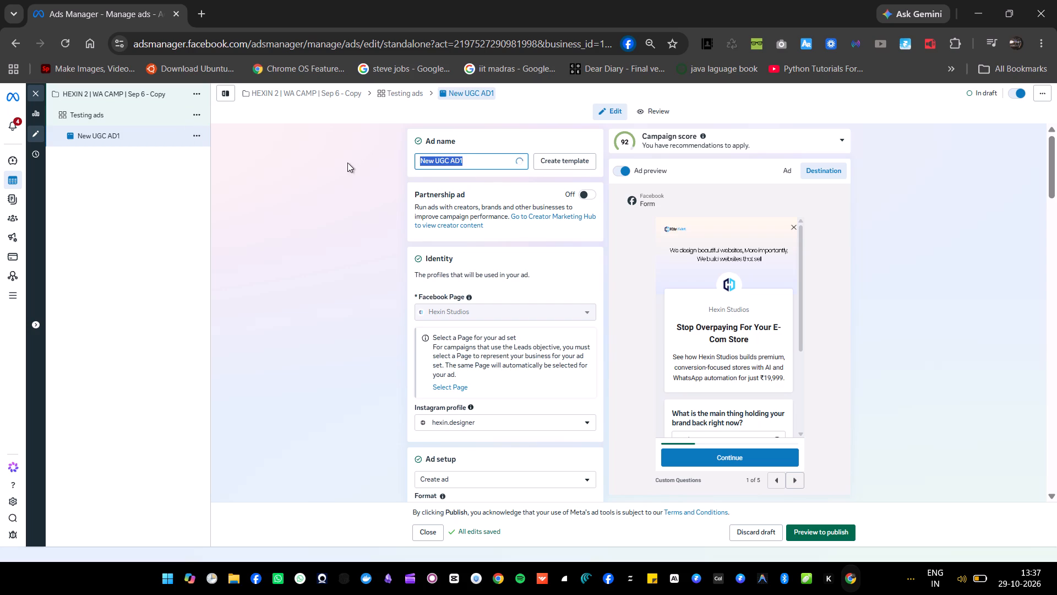
key(BackSpace)
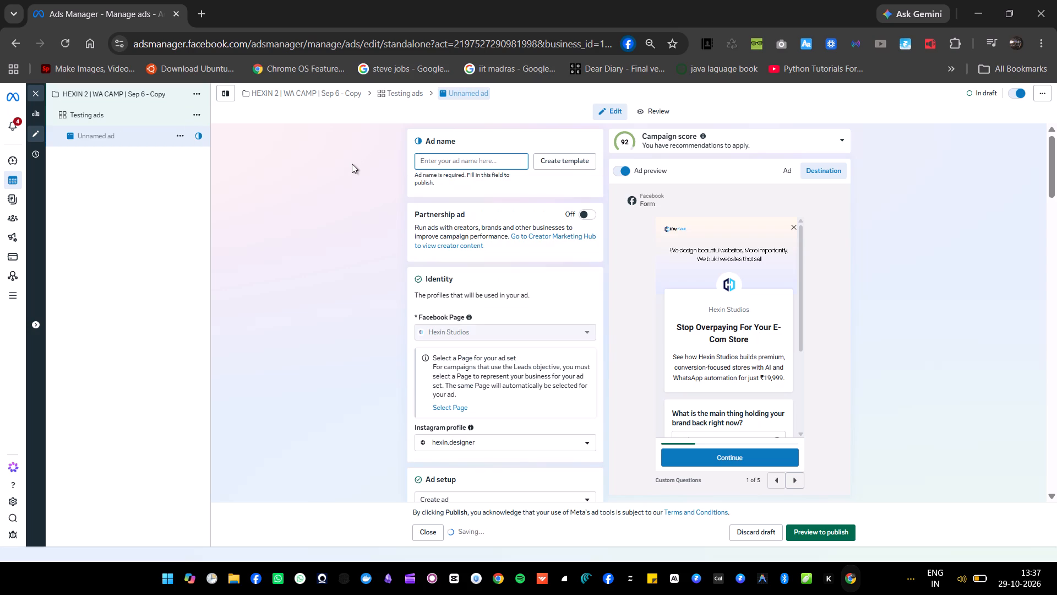
key(e)
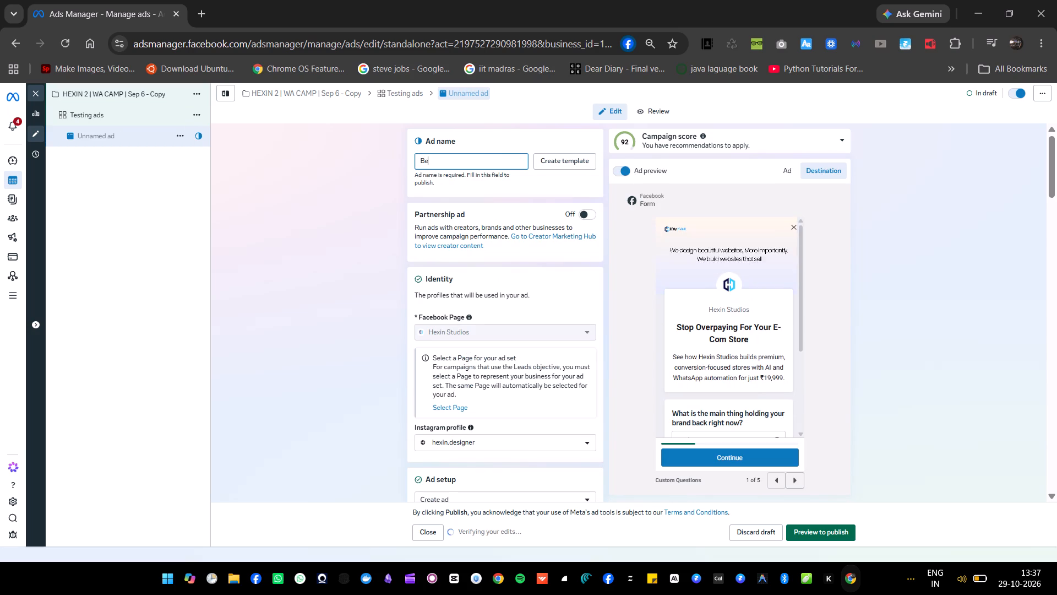
key(BackSpace)
key(BackSpace)
text(AD)
key(1)
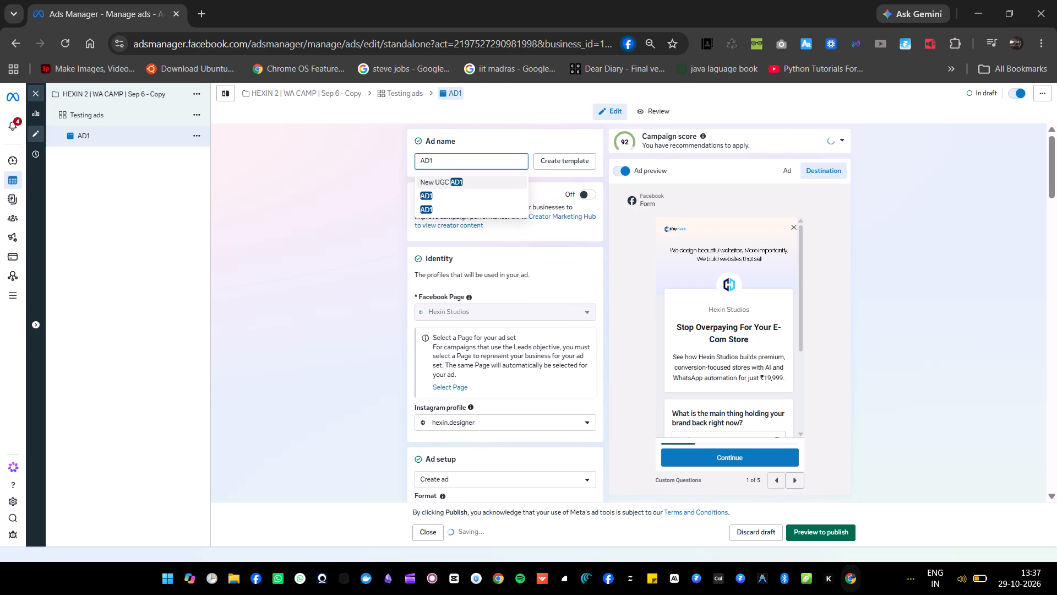
key(space)
key(Left)
key(Left)
key(Left)
key(Left)
key(Left)
key(Left)
key(Left)
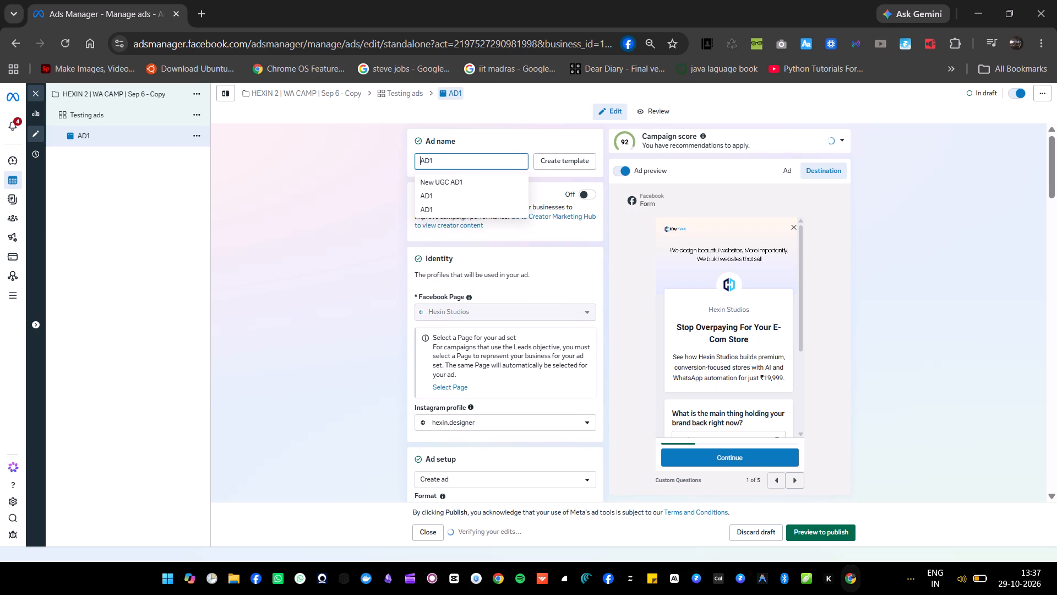
text(WINNER)
key(space)
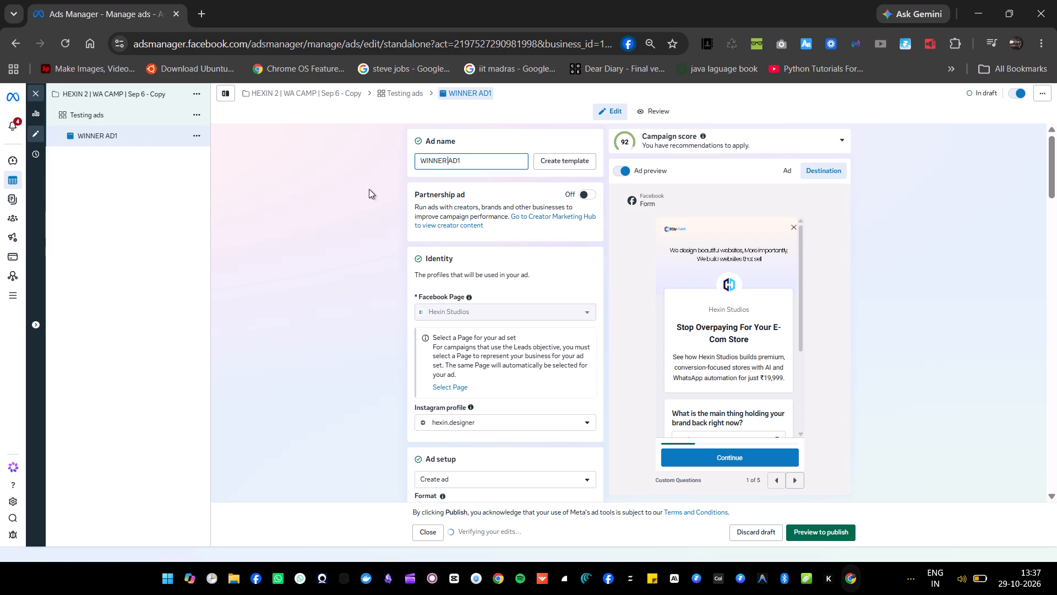
key(BackSpace)
key(BackSpace)
key(BackSpace)
text(ing)
key(space)
key(BackSpace)
key(BackSpace)
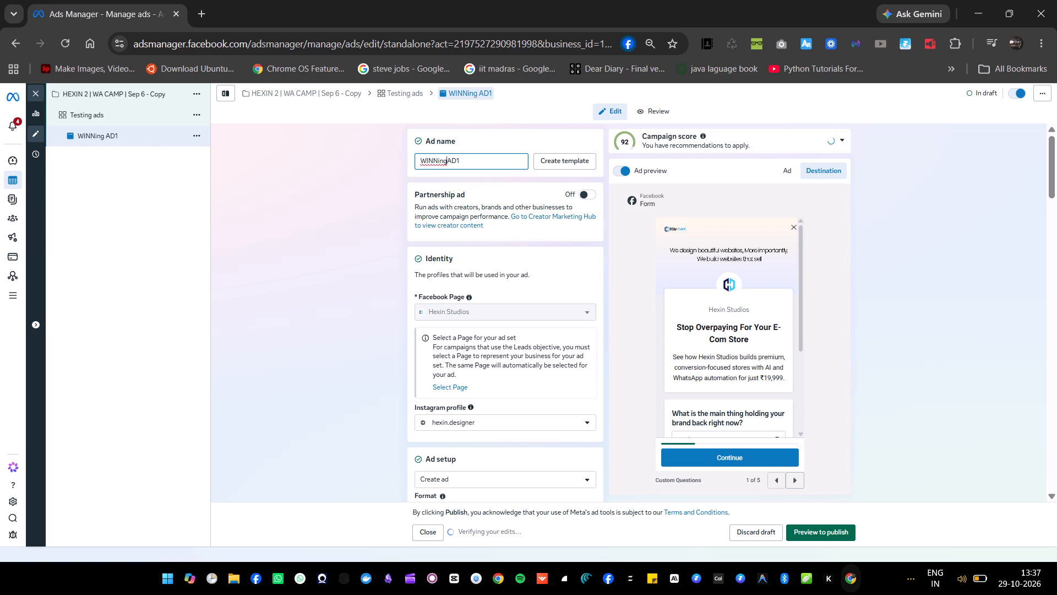
key(BackSpace)
key(BackSpace)
text(ING)
key(space)
click(351, 345)
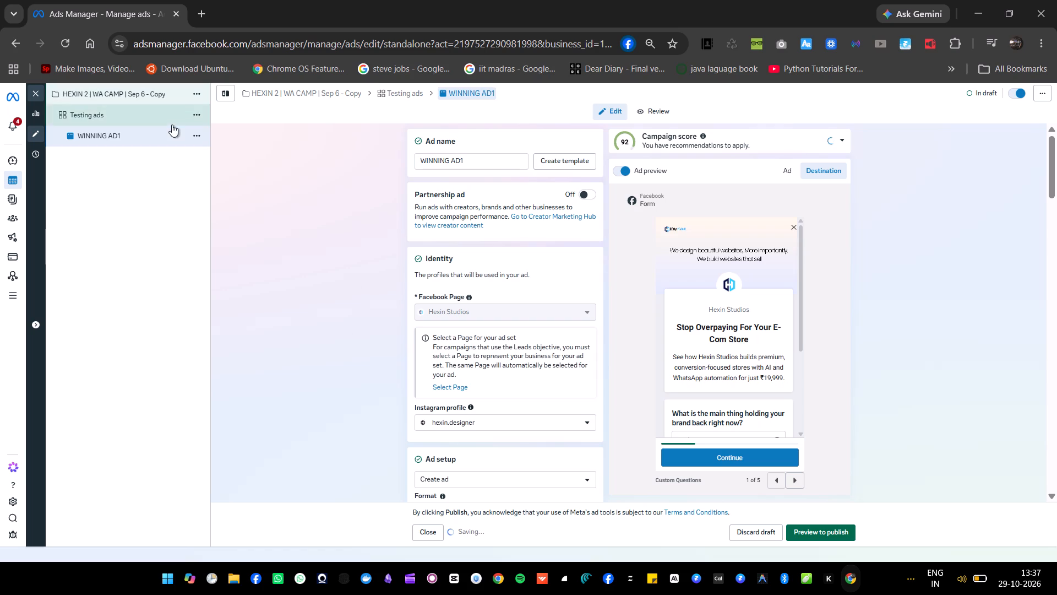
Rename the Testing ads ad set as CAMP 1.
click(94, 112)
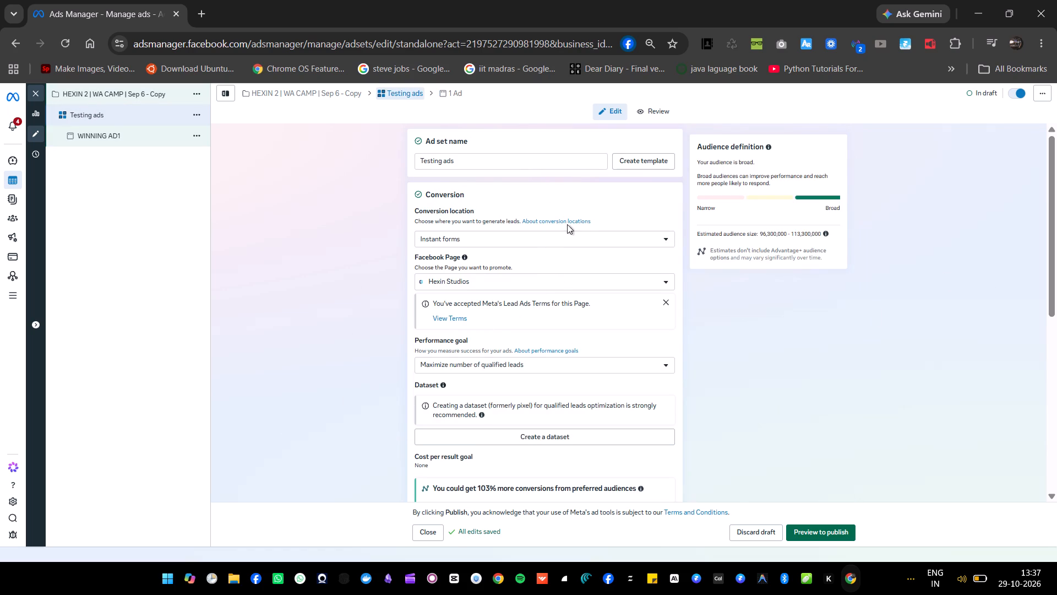
click(553, 158)
key(ctrl+a)
key(ctrl+a)
key(BackSpace)
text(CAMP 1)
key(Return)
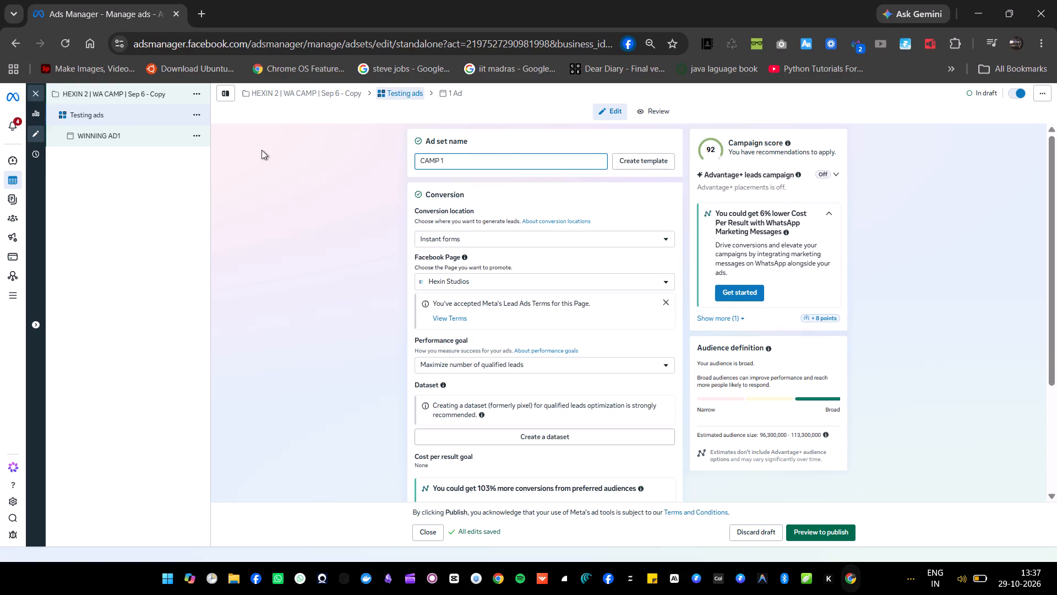
Open the WINNING AD1 ad and dismiss the related media recommendation in its ad creative section.
click(93, 133)
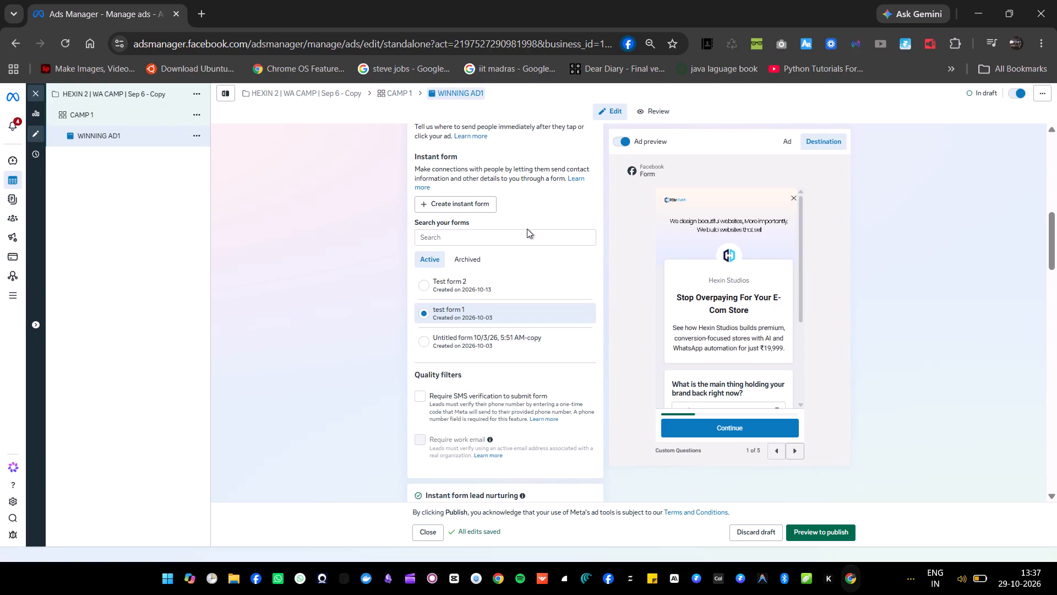
scroll(526, 229, down, 3)
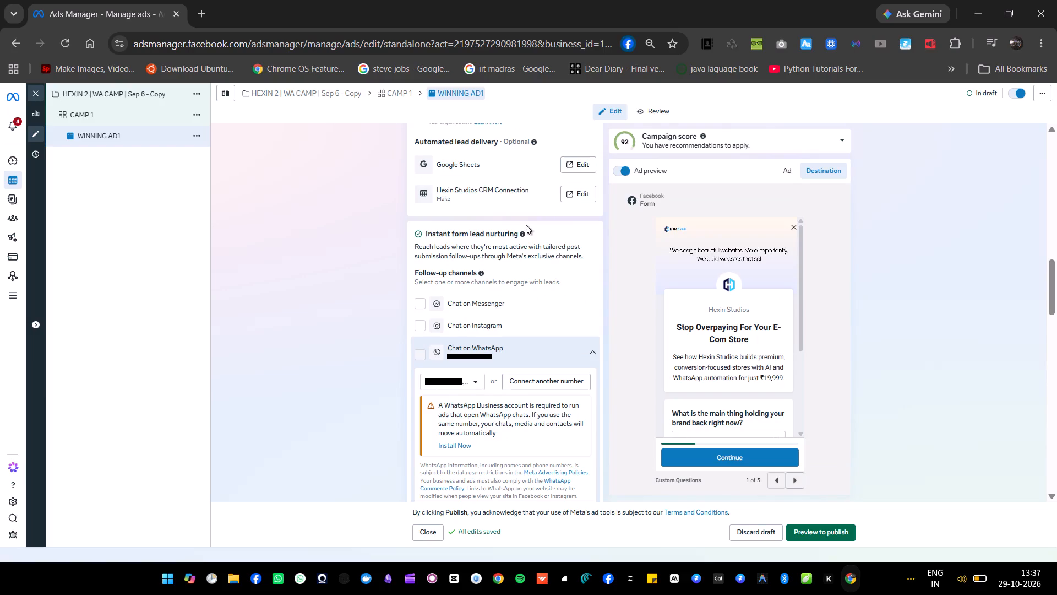
scroll(526, 225, down, 1)
click(526, 225)
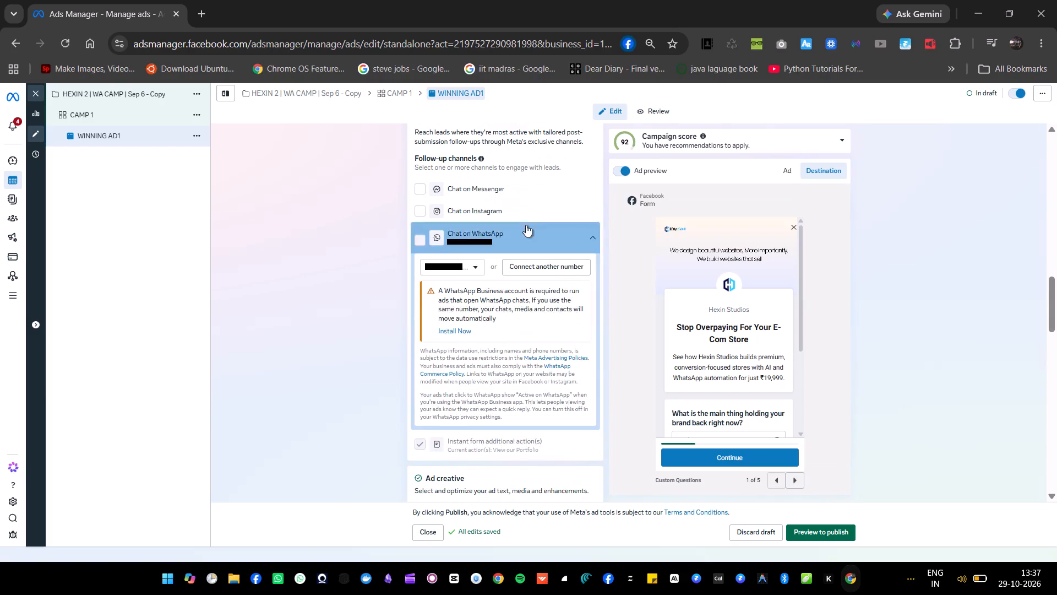
scroll(526, 225, down, 2)
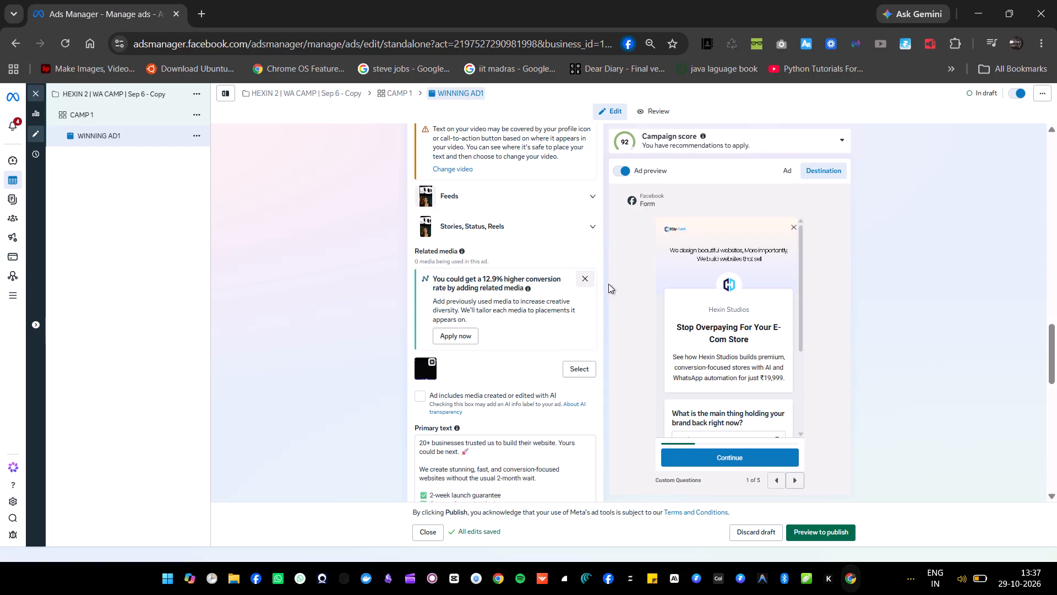
click(586, 277)
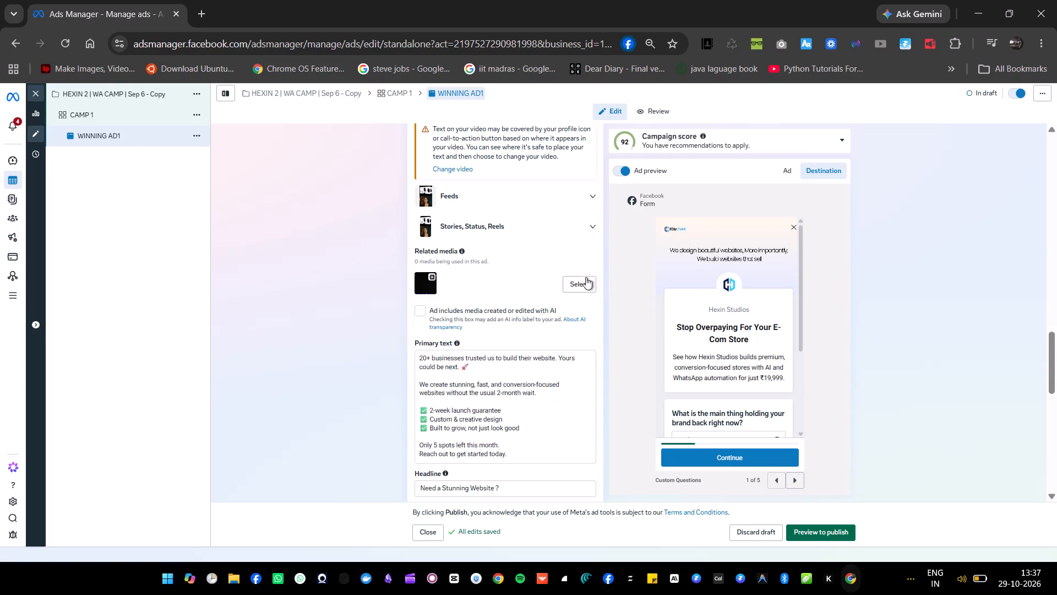
Examine WINNING AD1's ad creative, including media and text, alongside the ad preview of its placements.
scroll(525, 268, down, 3)
scroll(524, 267, up, 3)
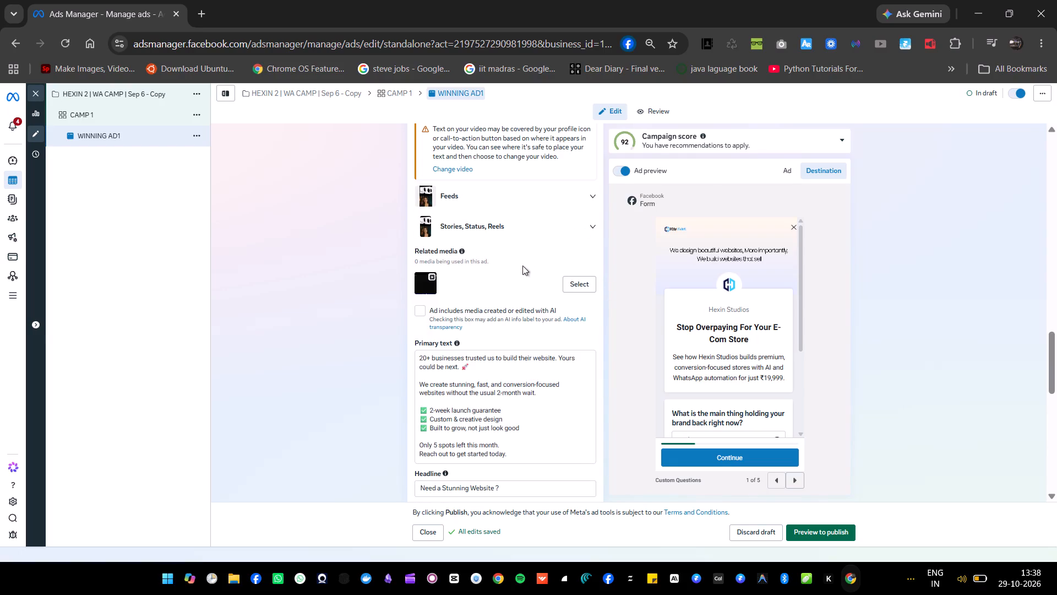
click(775, 169)
click(782, 169)
scroll(528, 214, up, 2)
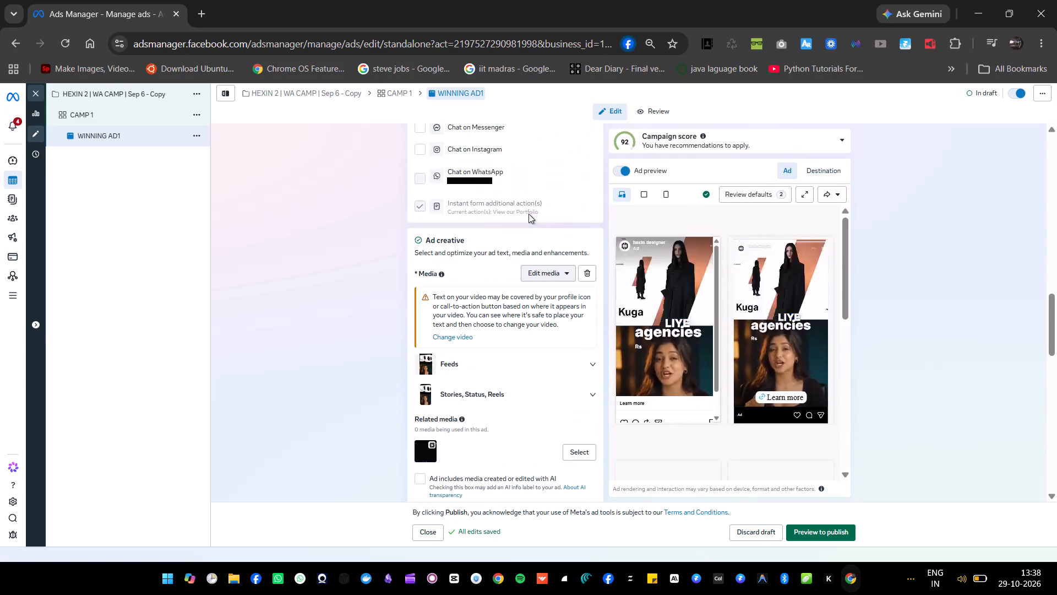
scroll(528, 214, down, 3)
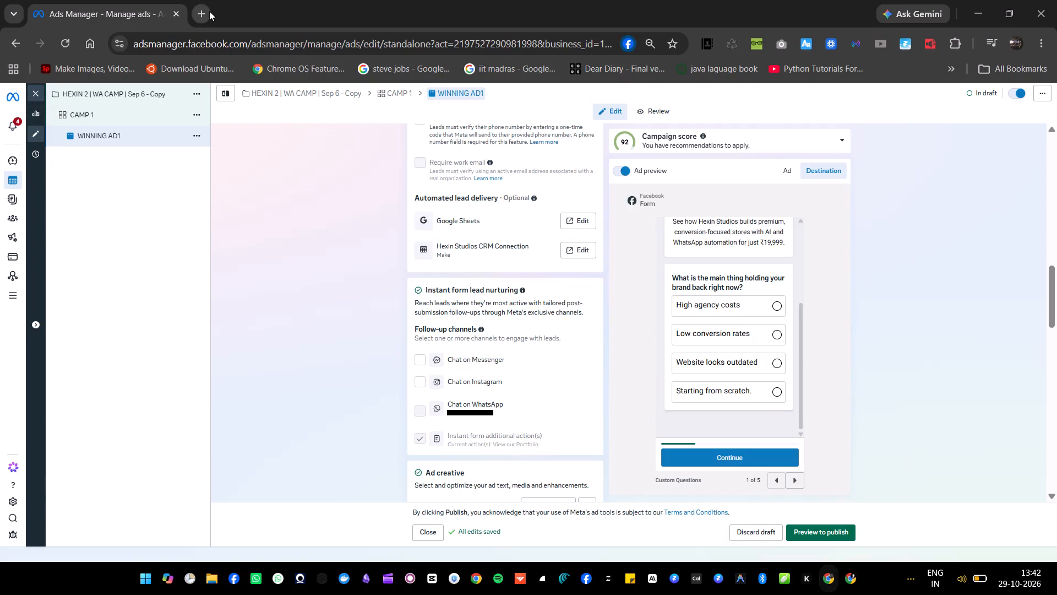
scroll(490, 331, up, 3)
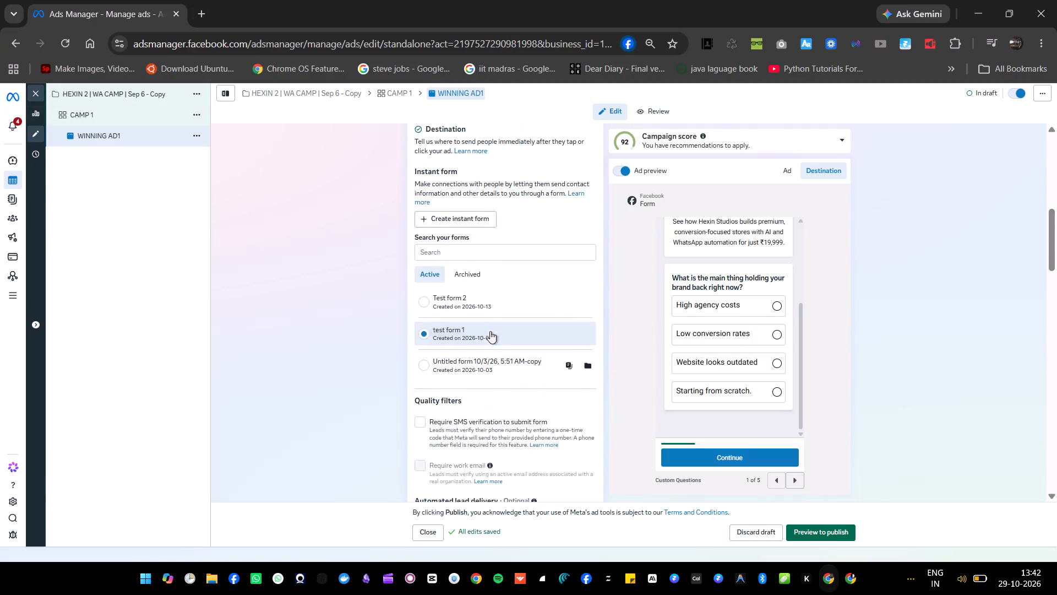
scroll(561, 255, up, 2)
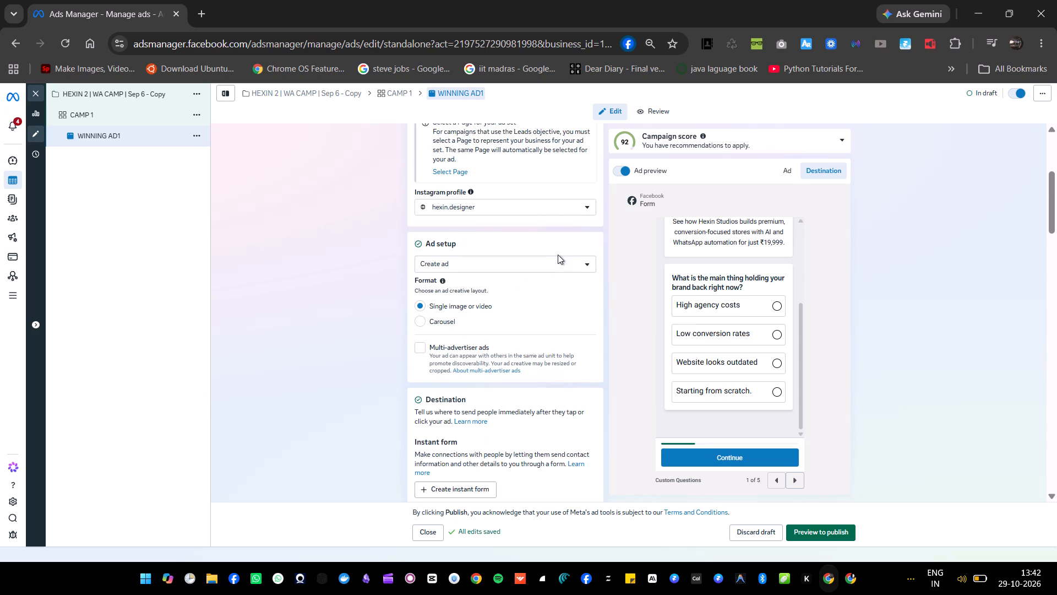
click(550, 261)
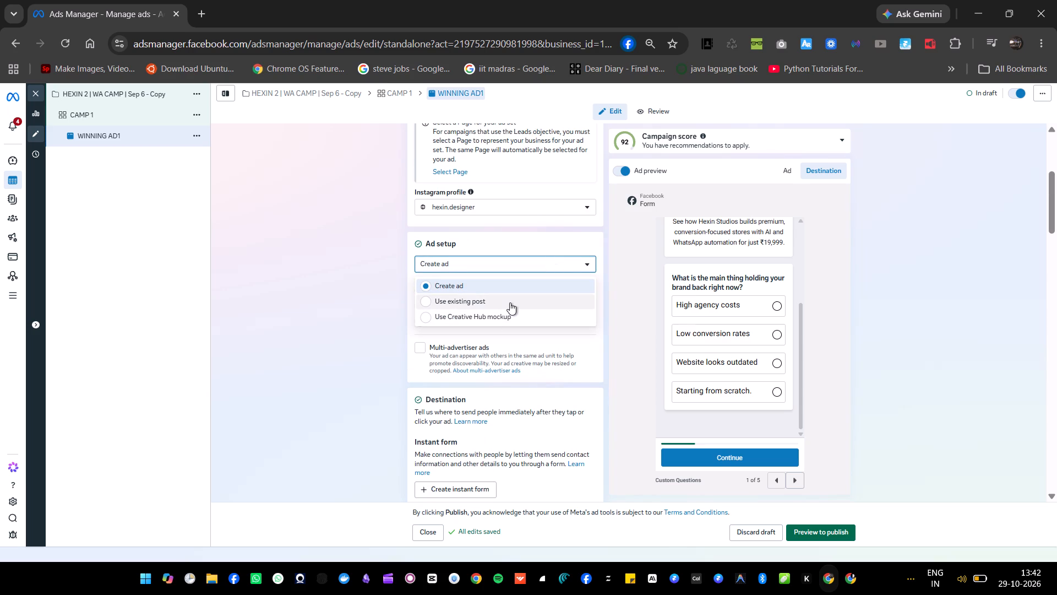
click(510, 302)
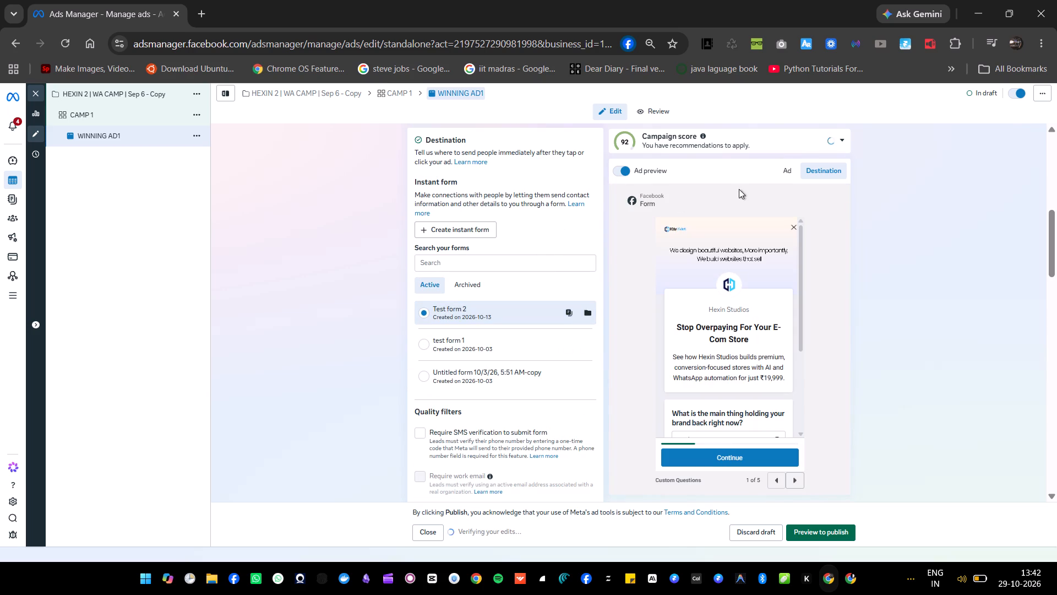
Show the ad preview of WINNING AD1 and review its ad setup, instant form destination and lead nurturing settings.
click(788, 172)
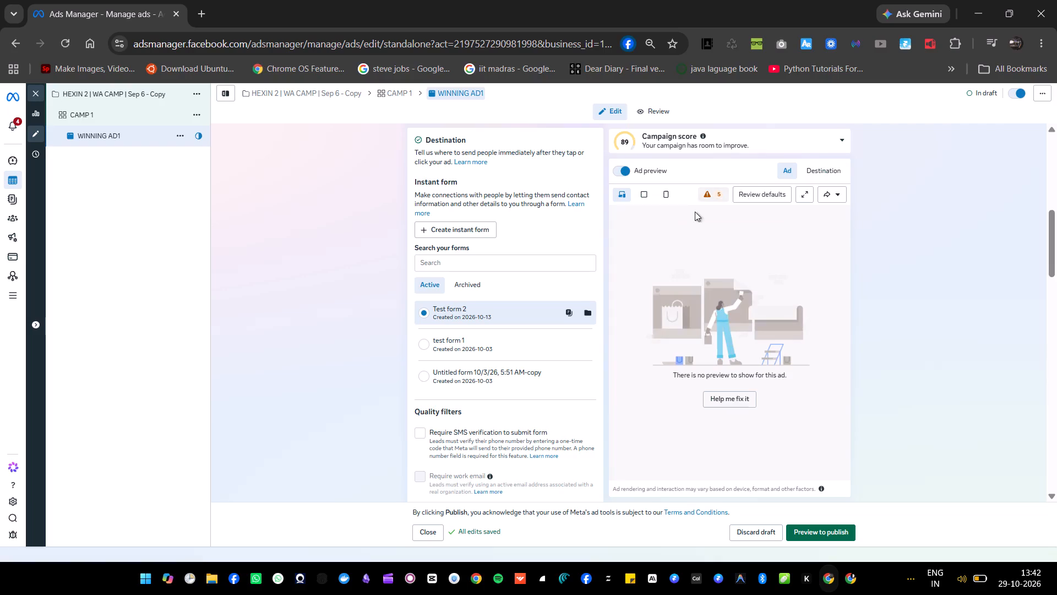
scroll(519, 228, up, 2)
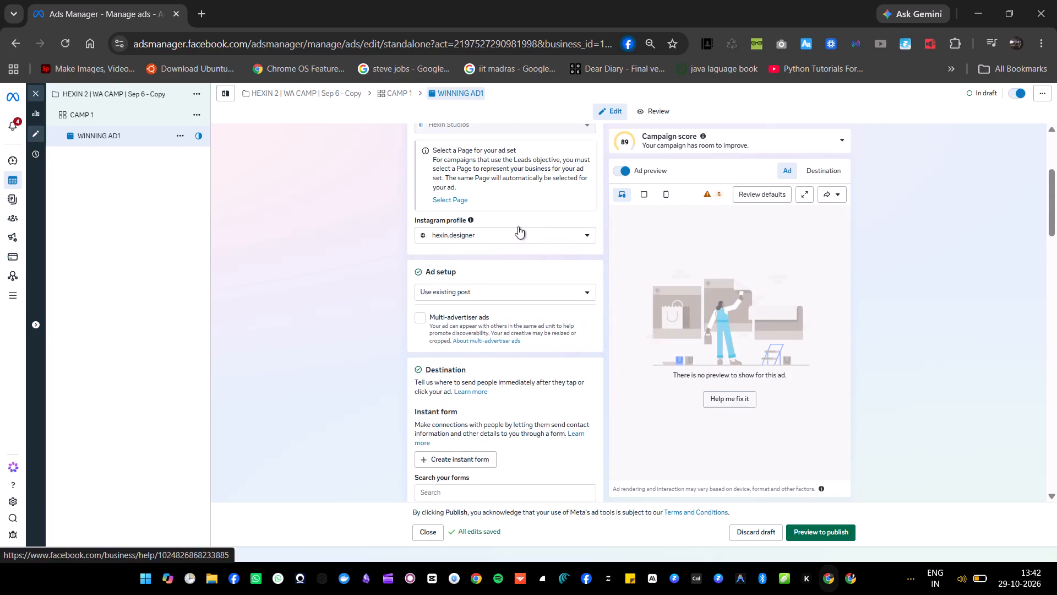
scroll(515, 302, down, 3)
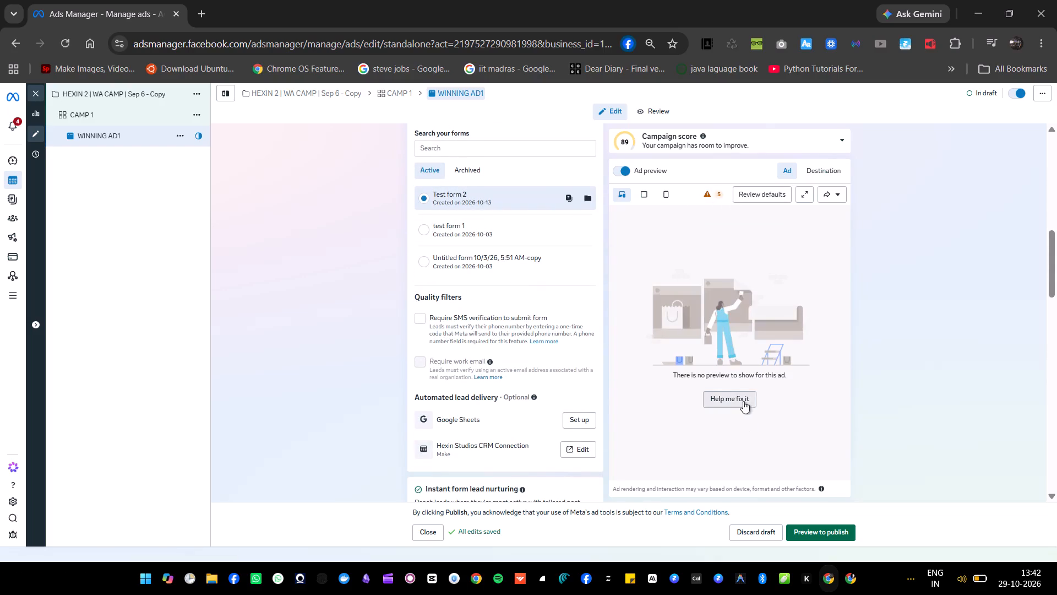
scroll(531, 305, down, 3)
click(542, 273)
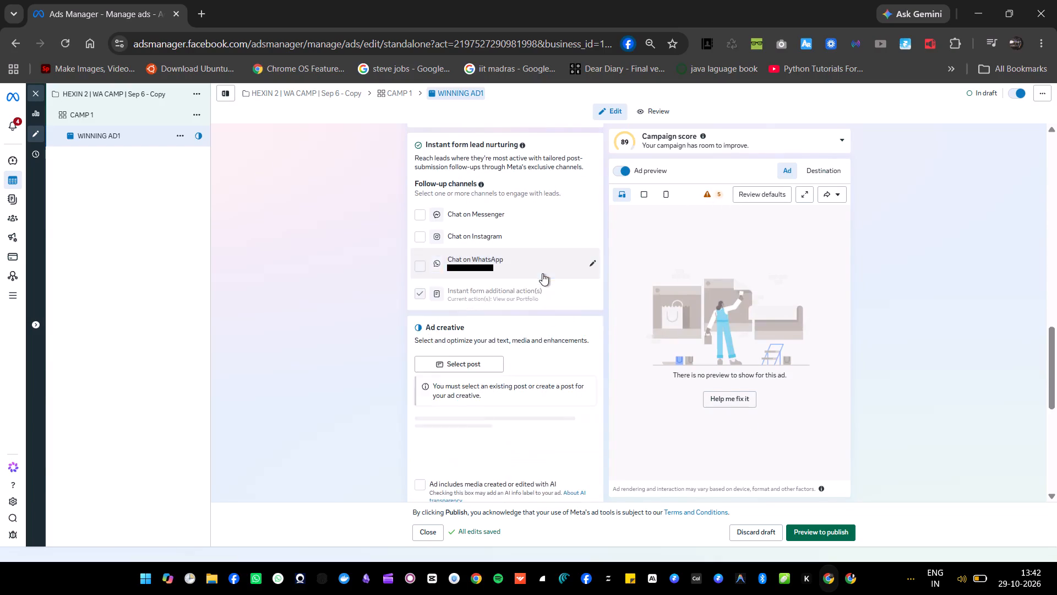
Open the existing-post selection for the ad creative and browse the available Facebook and Instagram posts.
scroll(542, 273, down, 1)
click(488, 254)
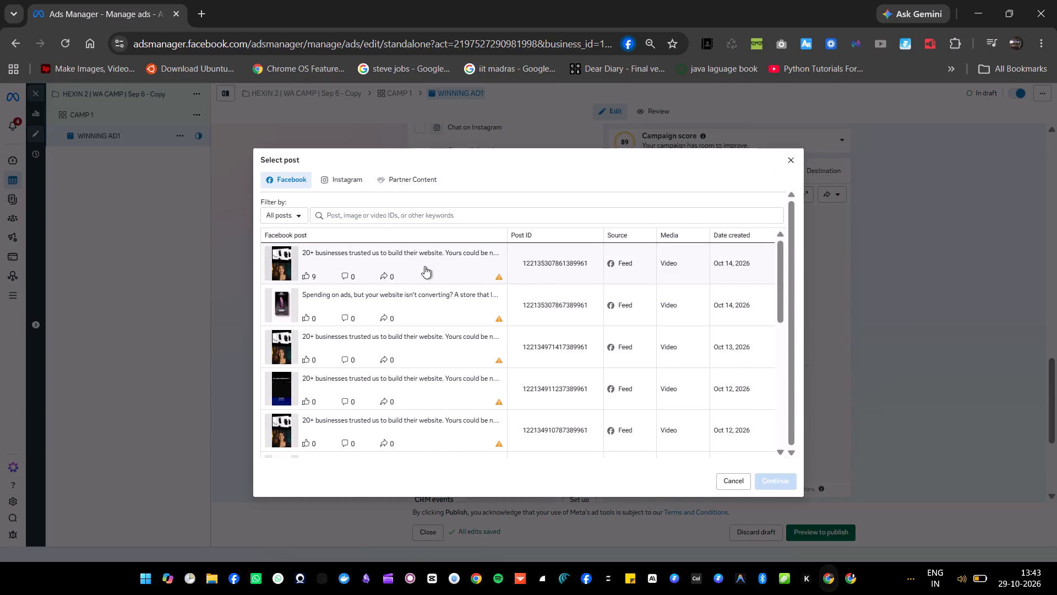
scroll(424, 266, down, 2)
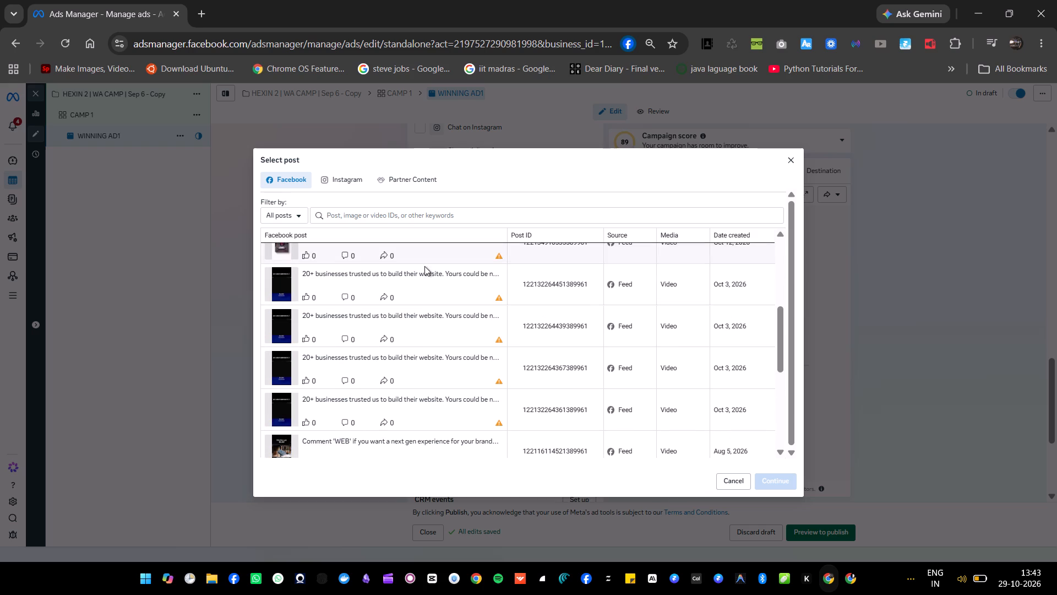
scroll(424, 266, up, 6)
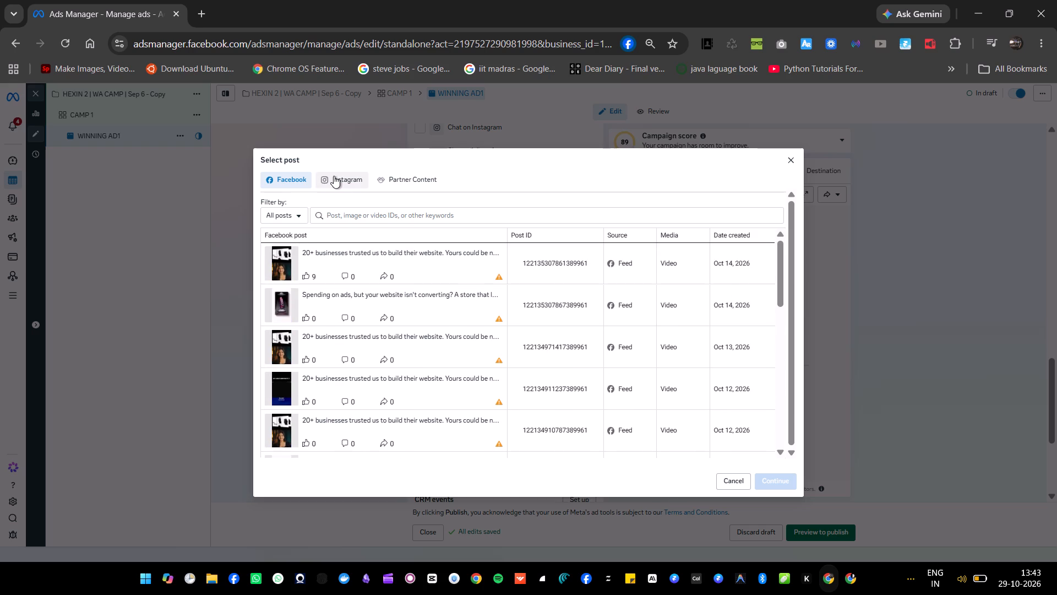
click(334, 176)
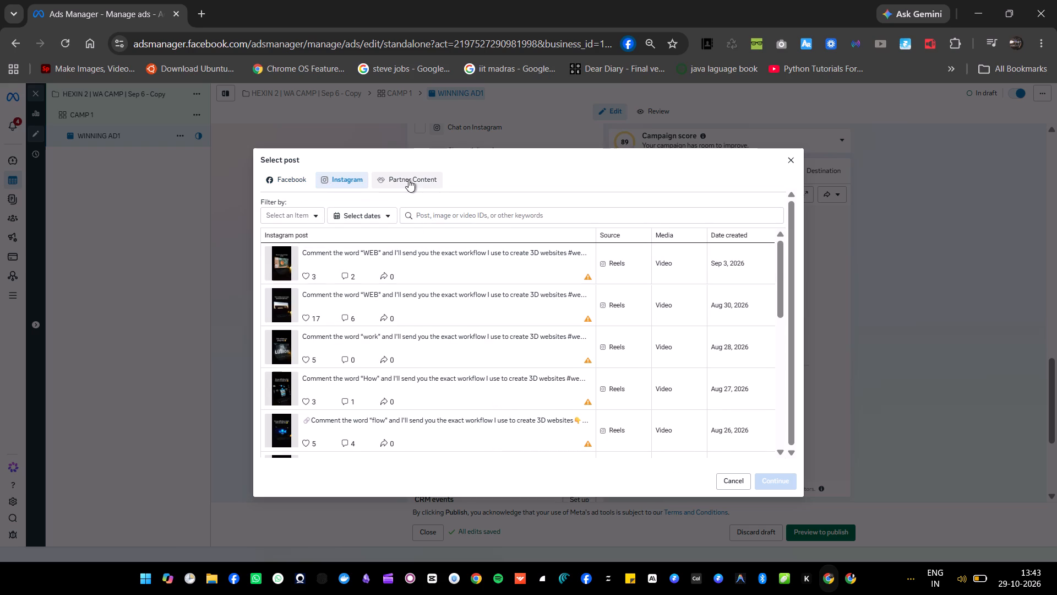
click(304, 182)
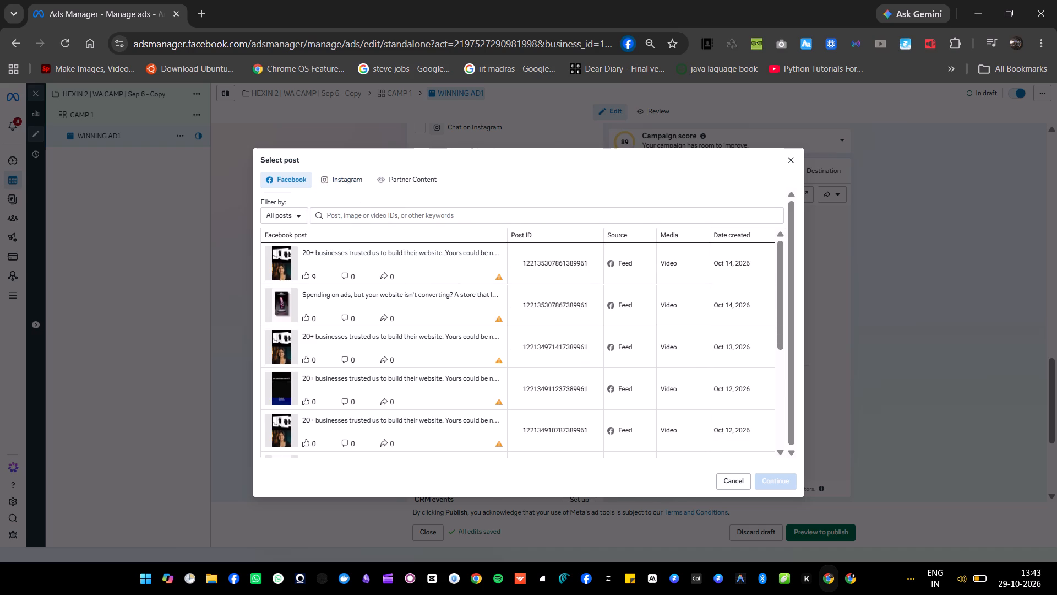
Filter the Facebook posts by Ads posts and the Instagram posts by Video, and close the post selection without choosing one.
click(288, 218)
click(303, 269)
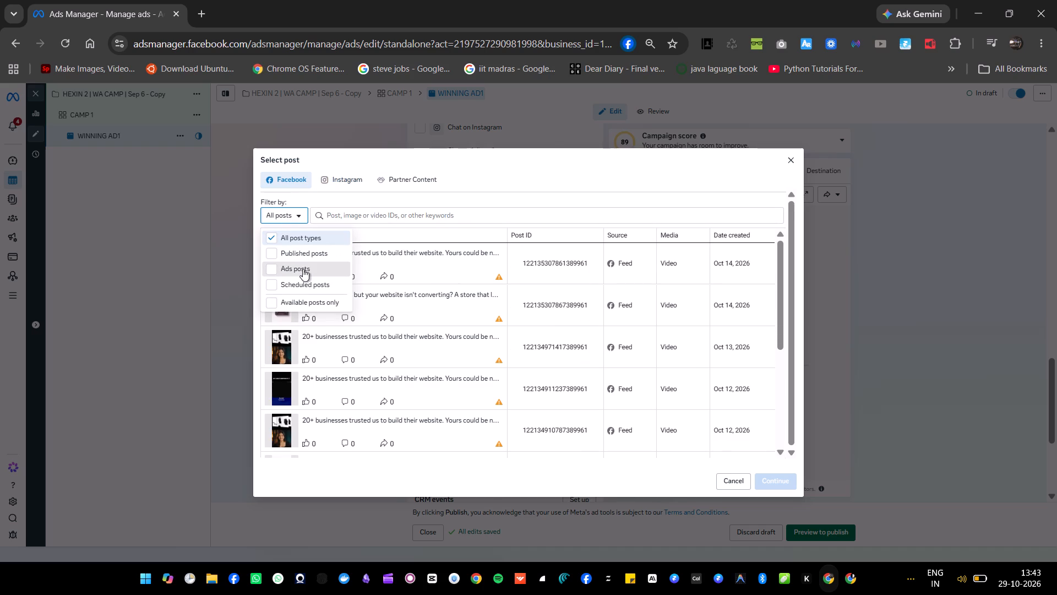
click(536, 181)
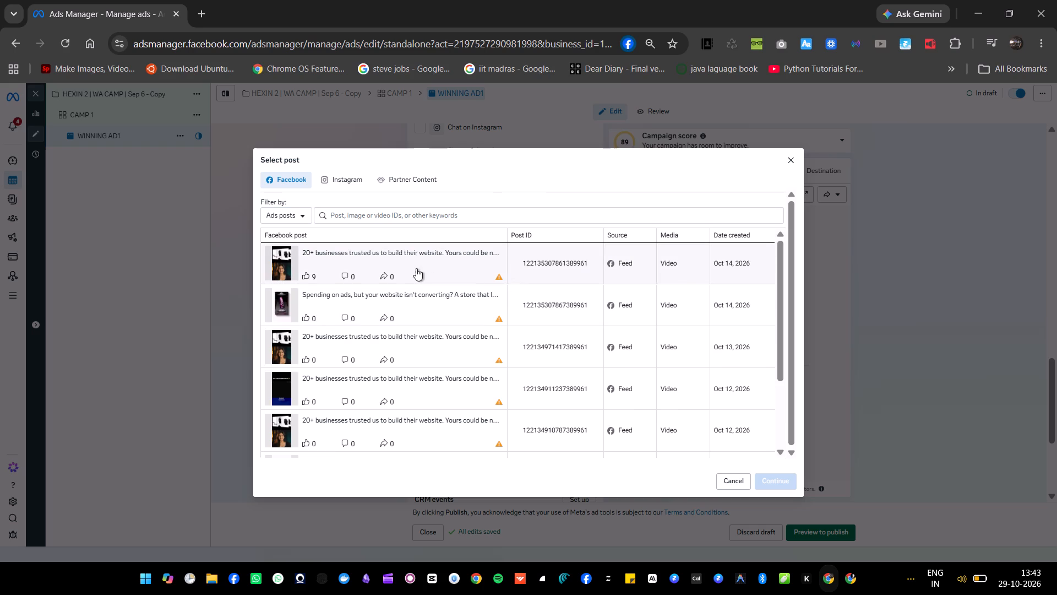
scroll(416, 268, up, 1)
click(348, 176)
click(312, 217)
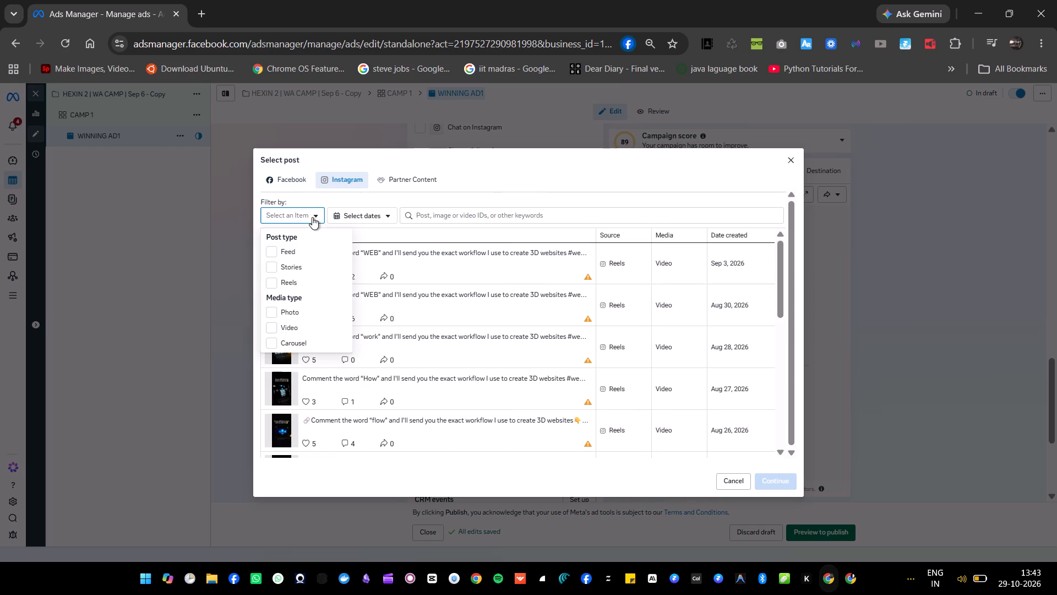
click(291, 327)
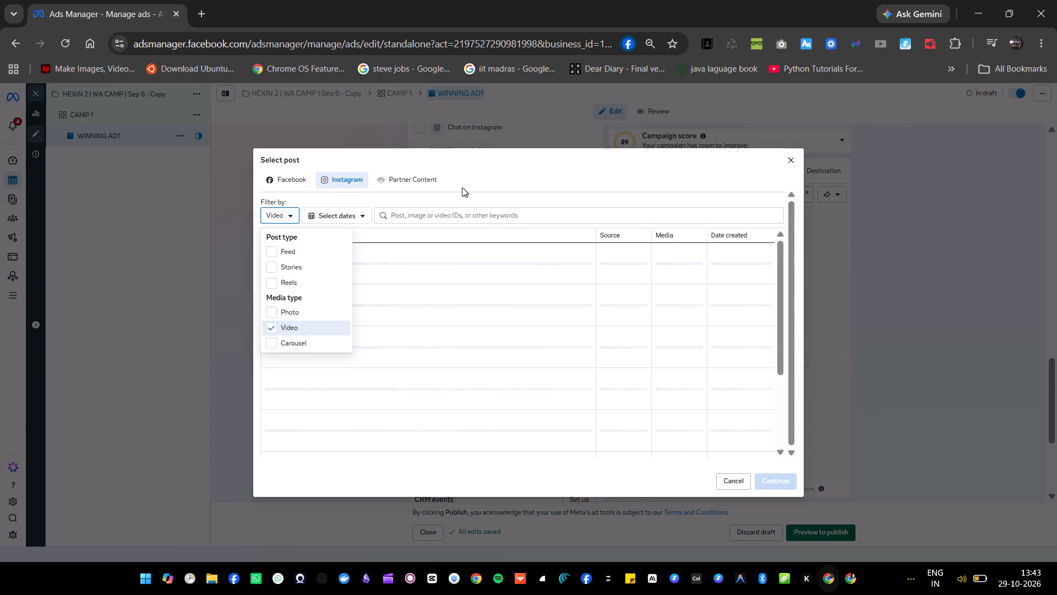
click(459, 183)
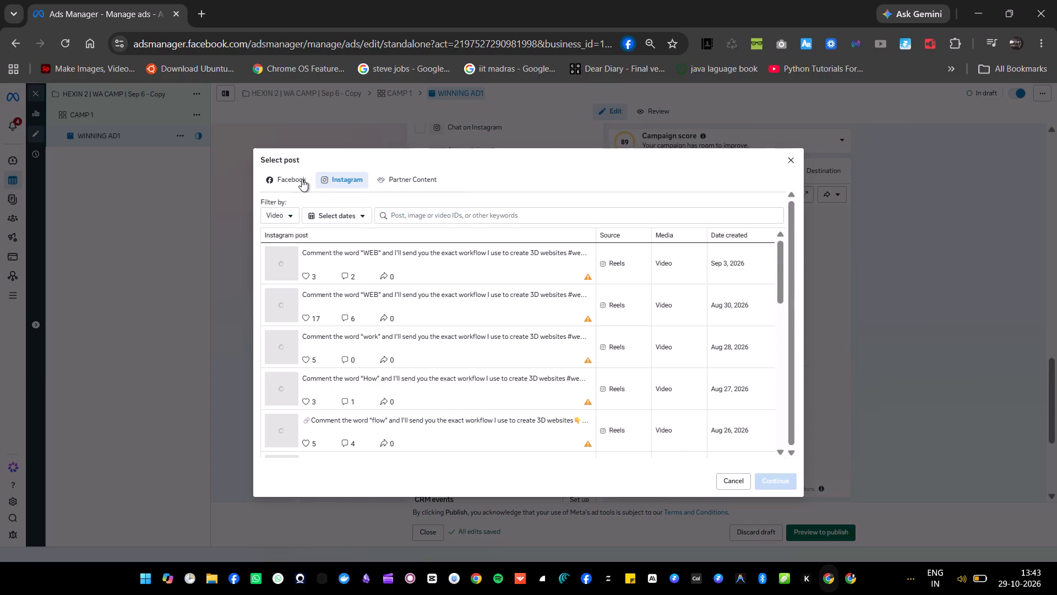
click(302, 179)
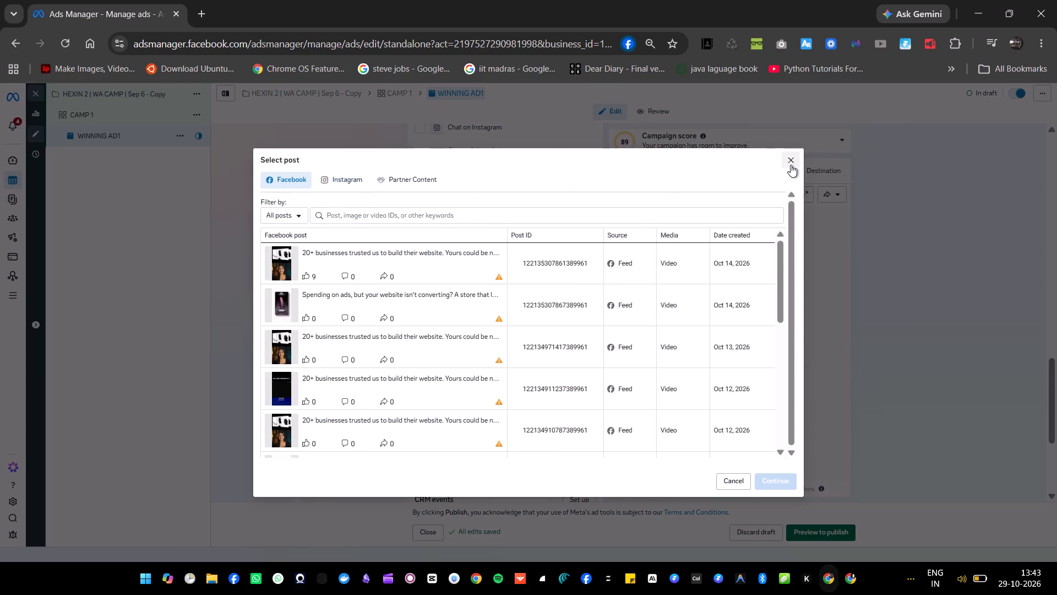
click(789, 164)
Open the Hexin Studios Lead CRM spreadsheet in a new browser tab and examine the leads in the Lead Tracker sheet.
click(206, 10)
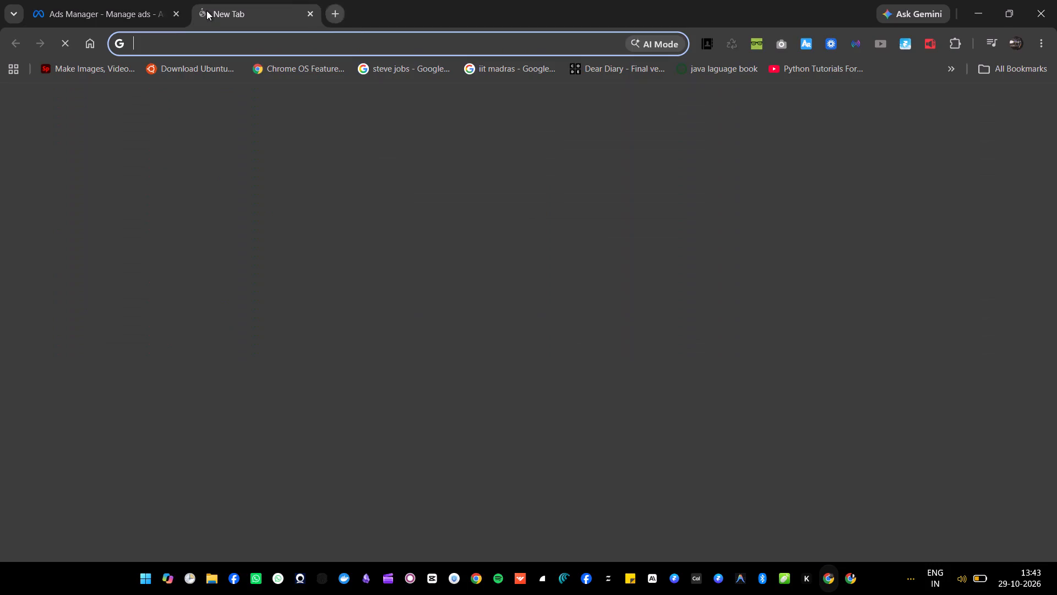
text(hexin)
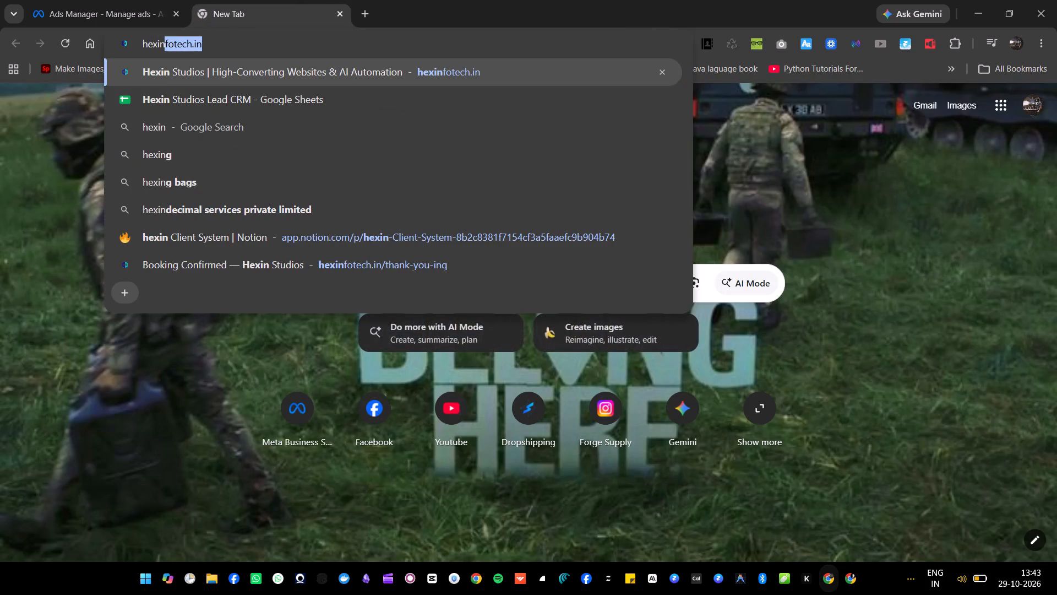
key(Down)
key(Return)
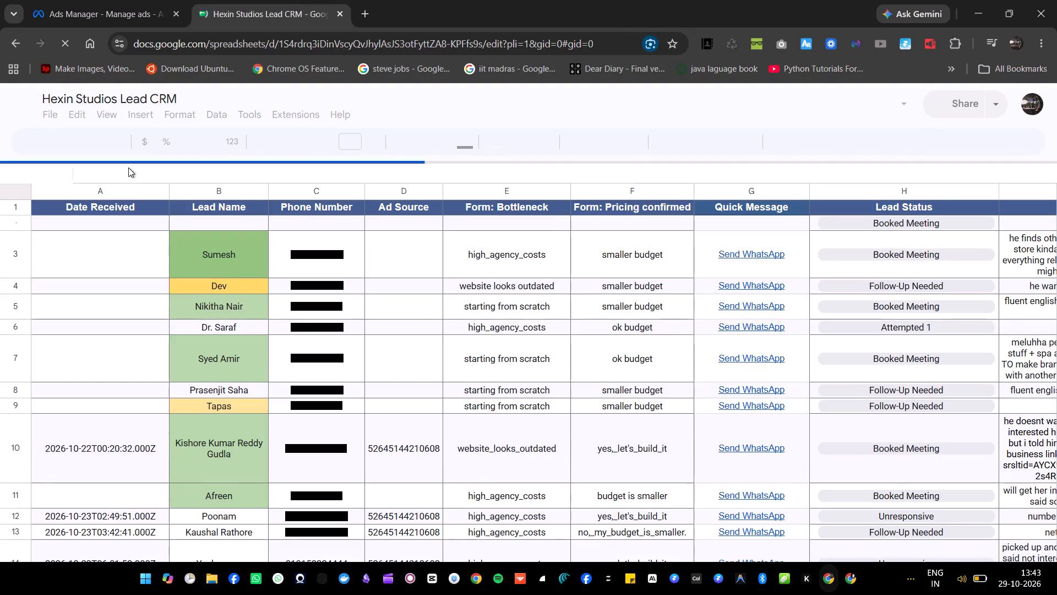
scroll(833, 430, down, 2)
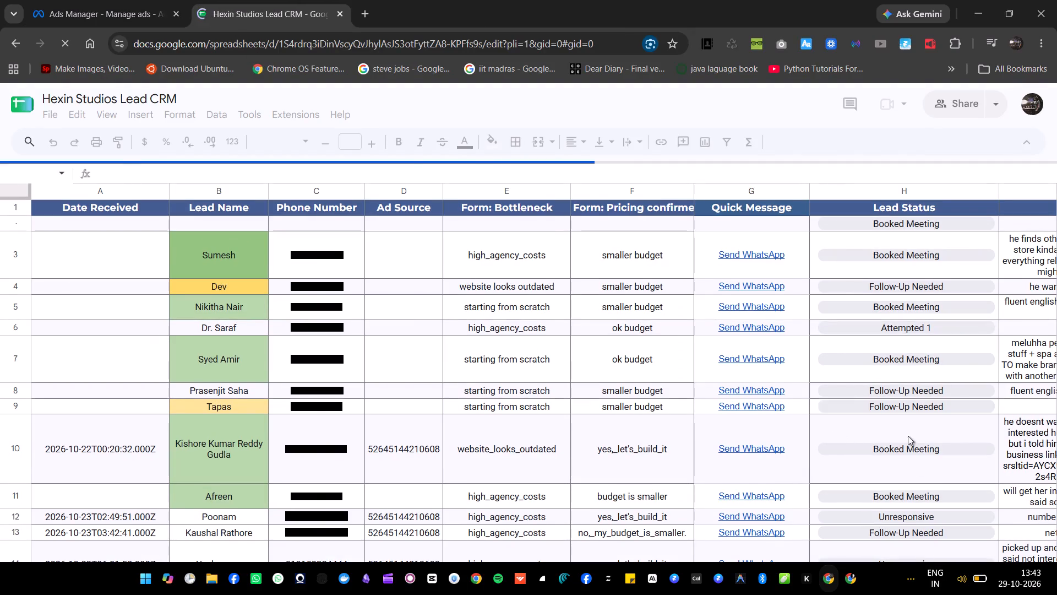
scroll(494, 371, down, 1)
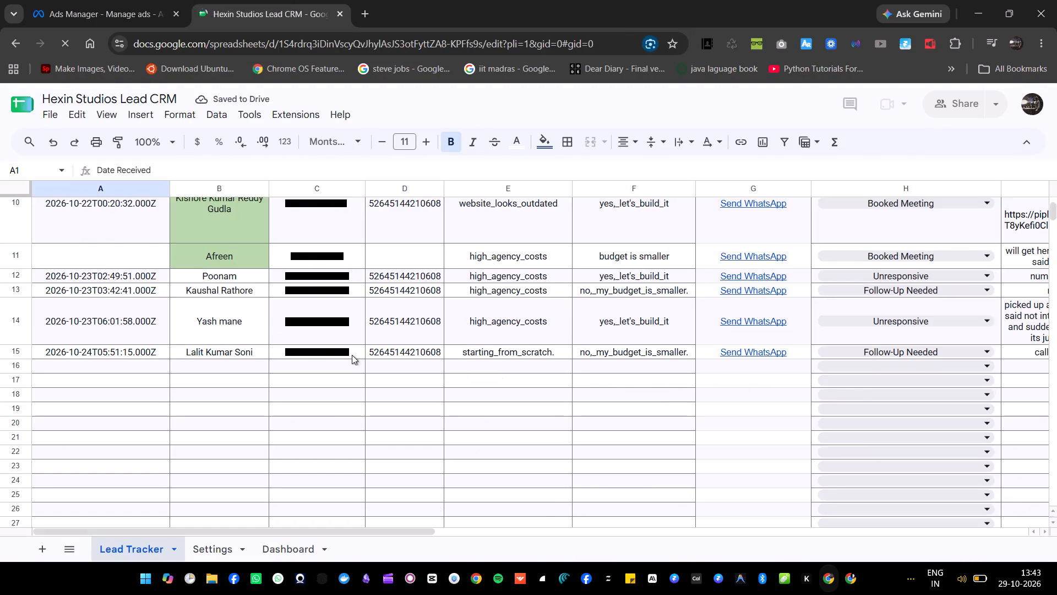
Copy the ID in cell D15 of the Hexin Studios Lead CRM sheet and return to the WINNING AD1 draft.
scroll(431, 284, up, 1)
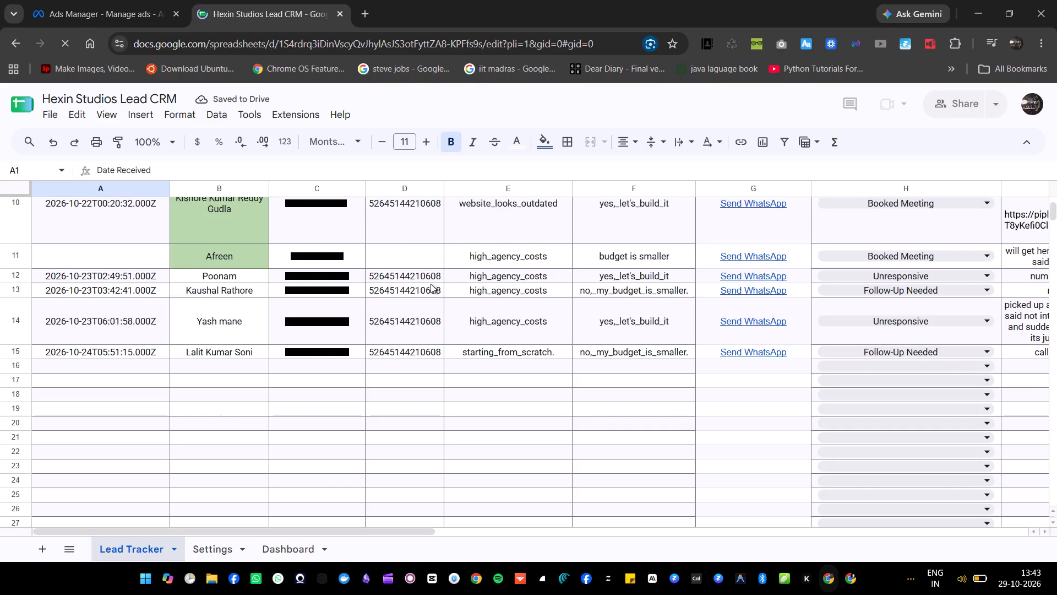
double_click(420, 352)
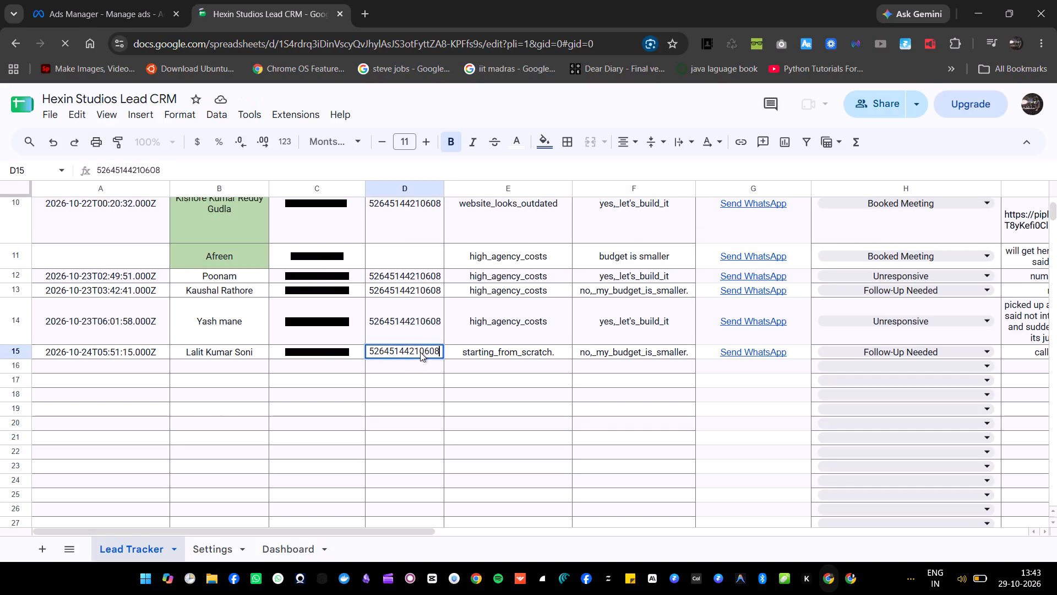
key(ctrl+a)
key(ctrl+c)
key(ctrl+c)
key(ctrl+c)
key(ctrl+c)
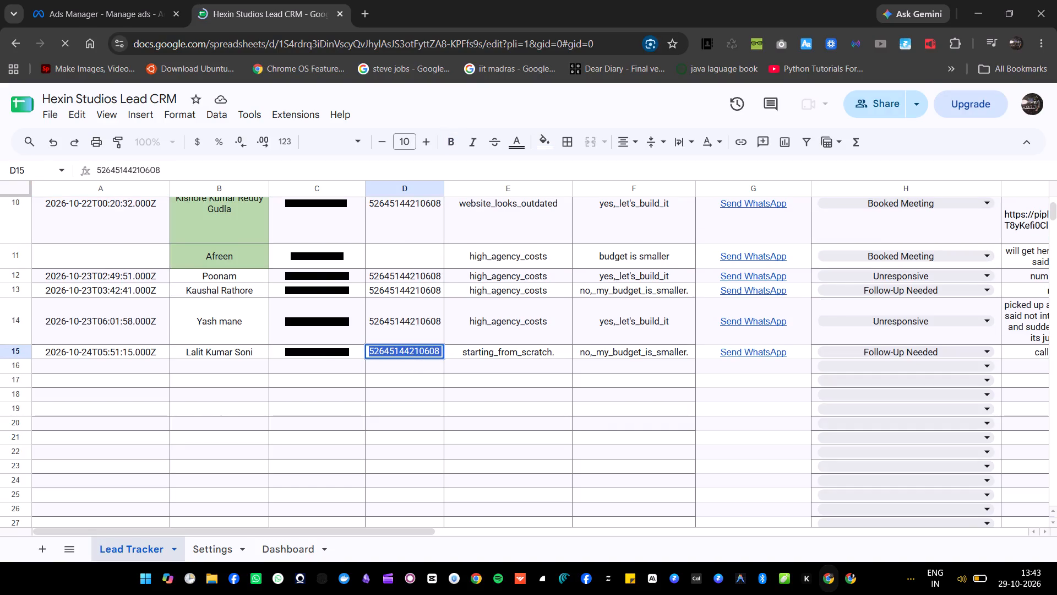
key(ctrl+c)
click(130, 0)
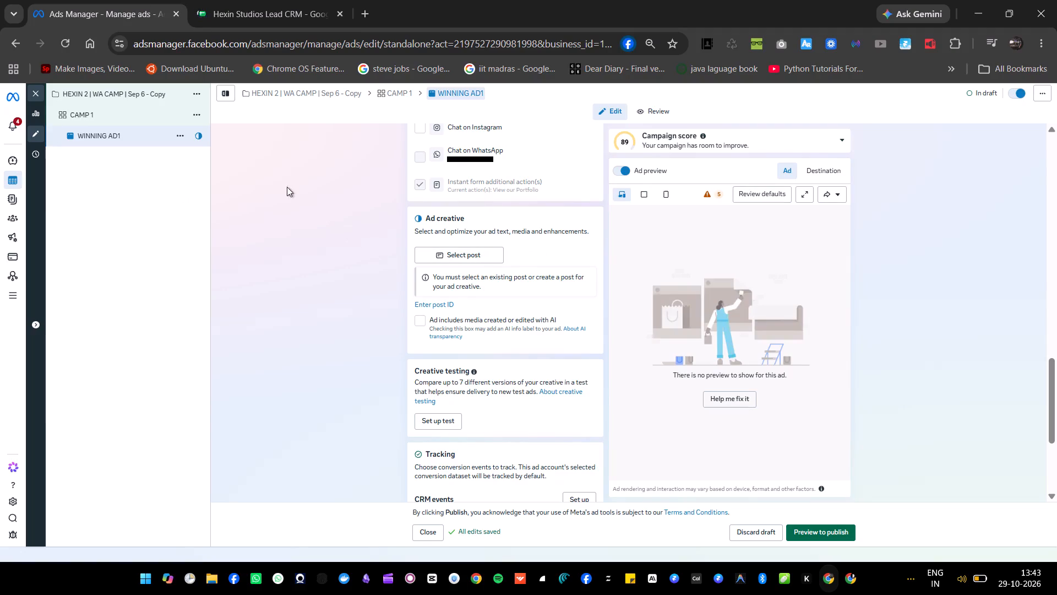
Open Ads Manager in a new browser tab and show only the ads of the HEXIN 2 | WA CAMP | Sep 6 campaign.
click(364, 14)
text(ad)
key(Return)
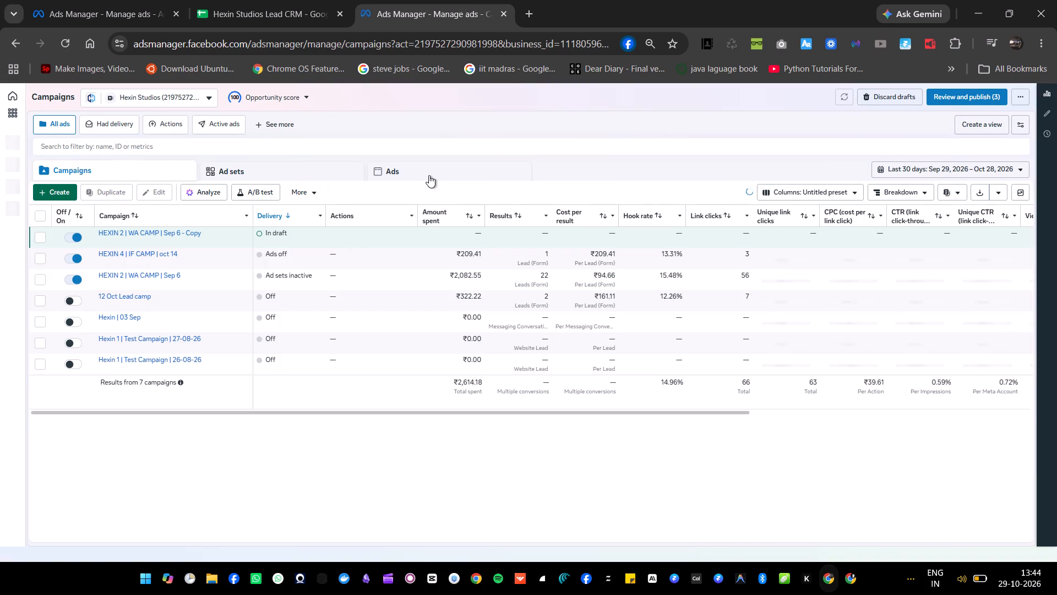
click(428, 175)
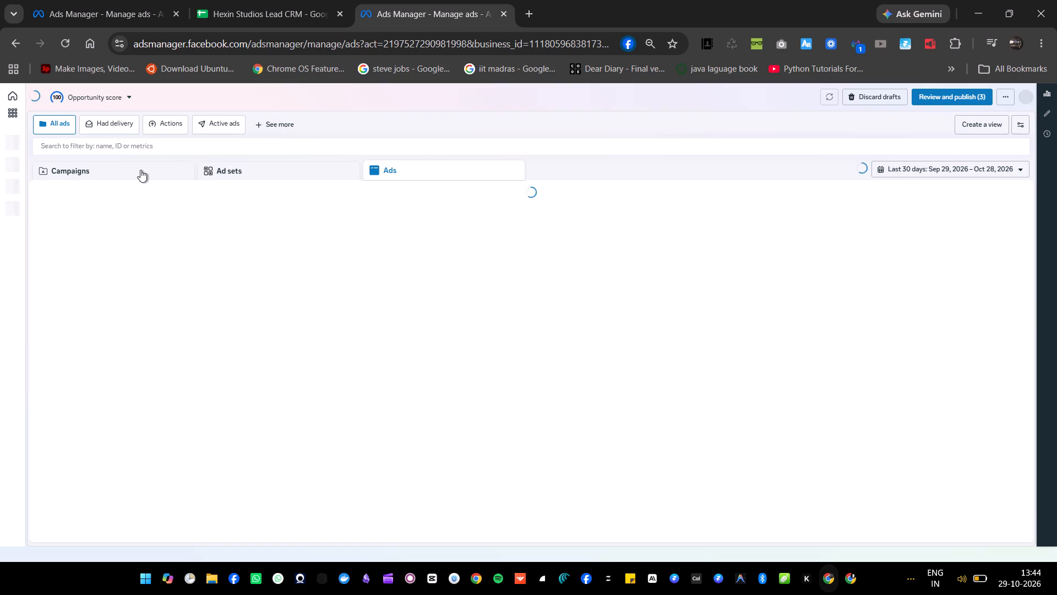
click(140, 171)
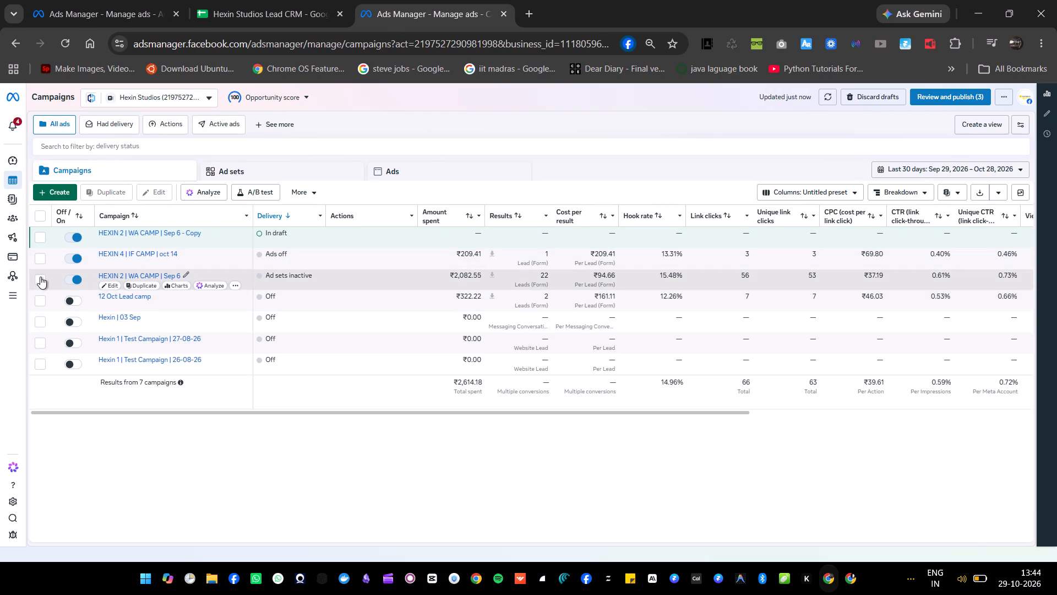
click(40, 277)
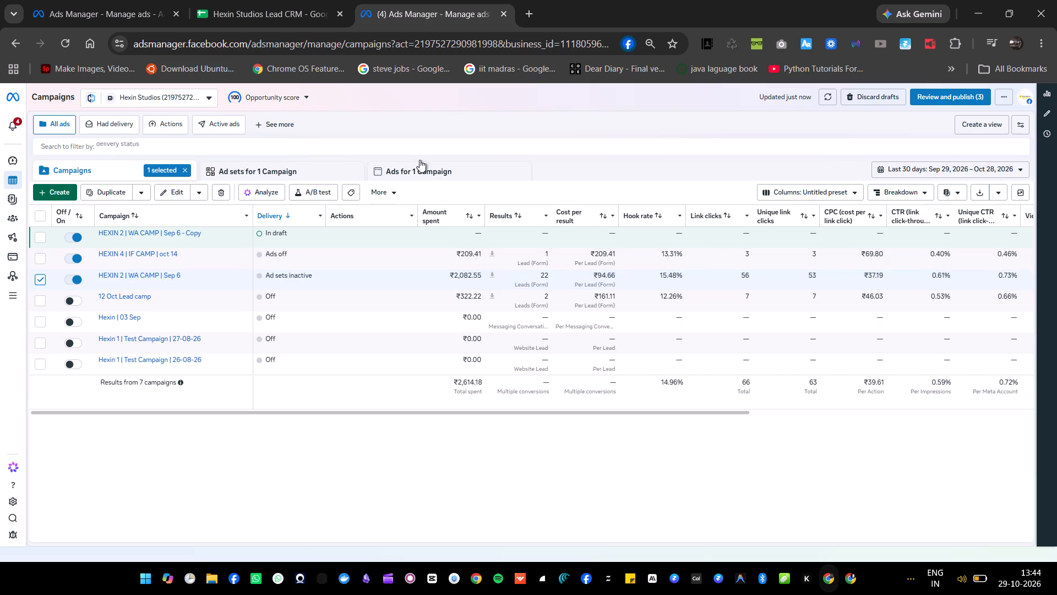
click(421, 170)
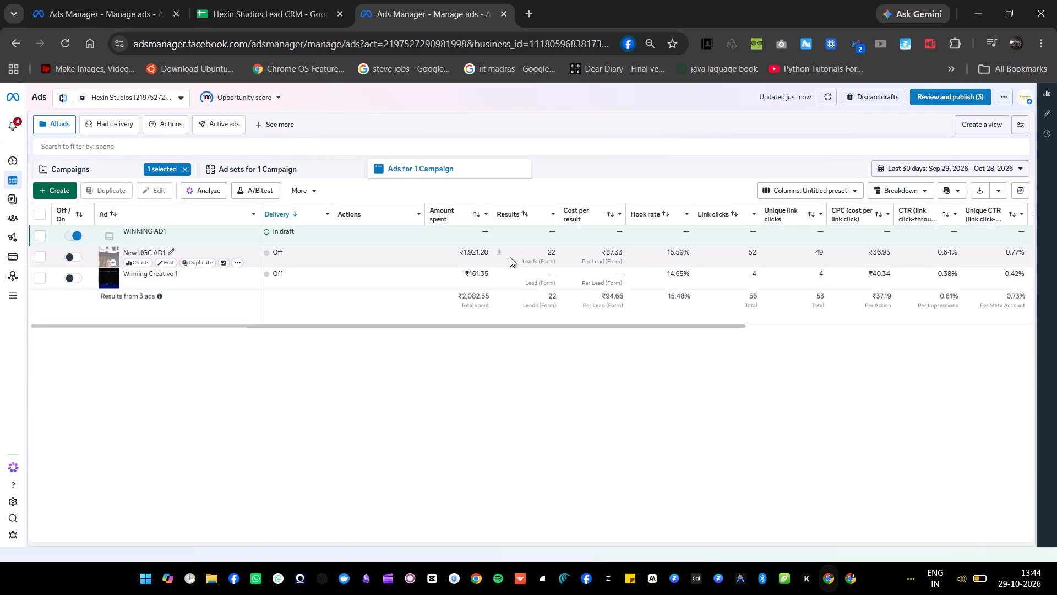
Open the additional actions of the New UGC AD1 ad.
click(237, 262)
click(129, 376)
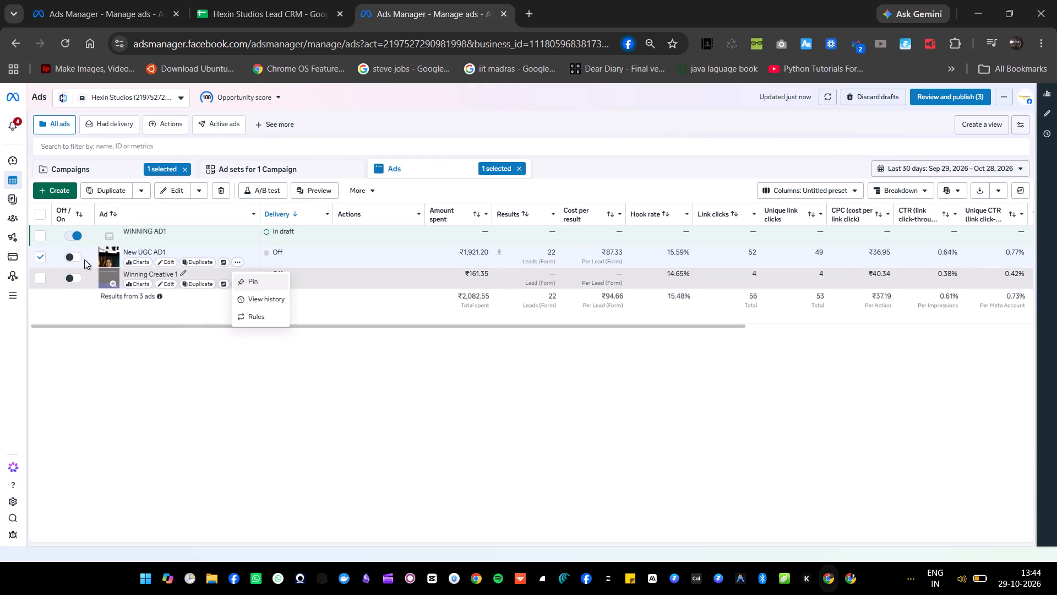
Preview the New UGC AD1 ad, view its Instagram post with comments, and close the post.
click(112, 259)
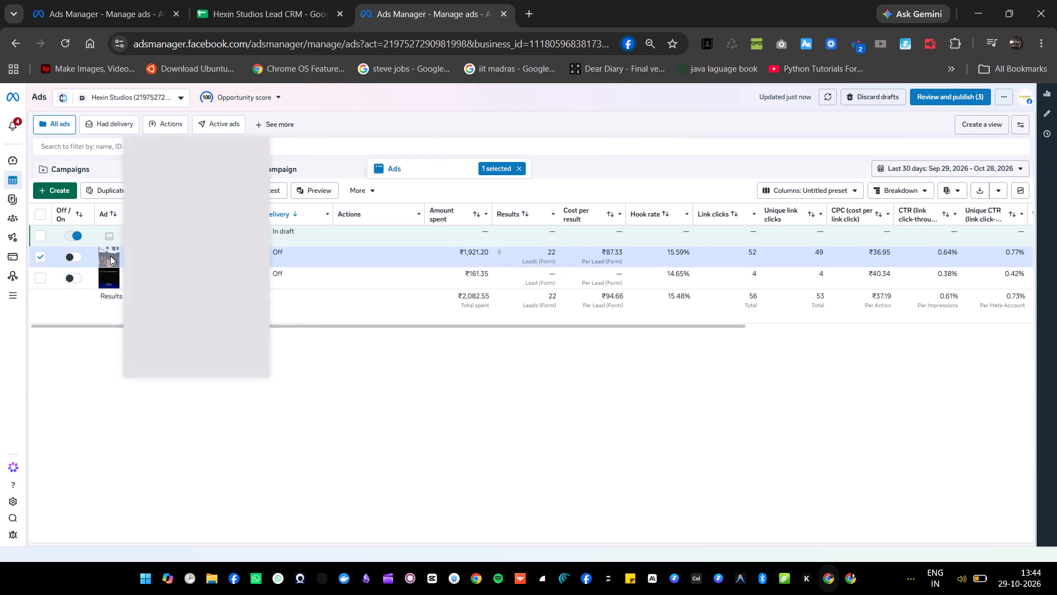
click(189, 367)
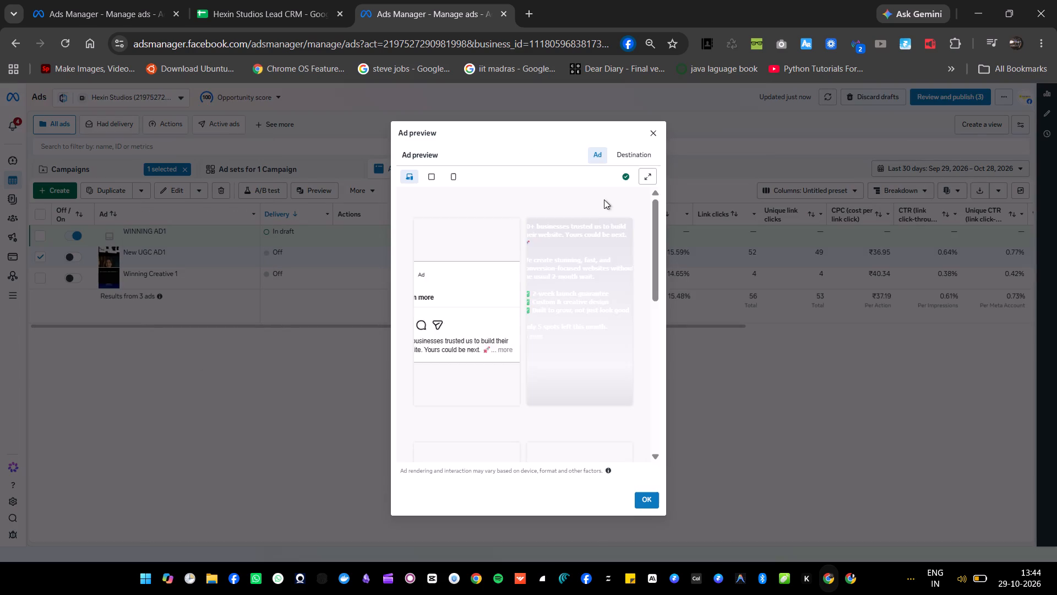
click(638, 163)
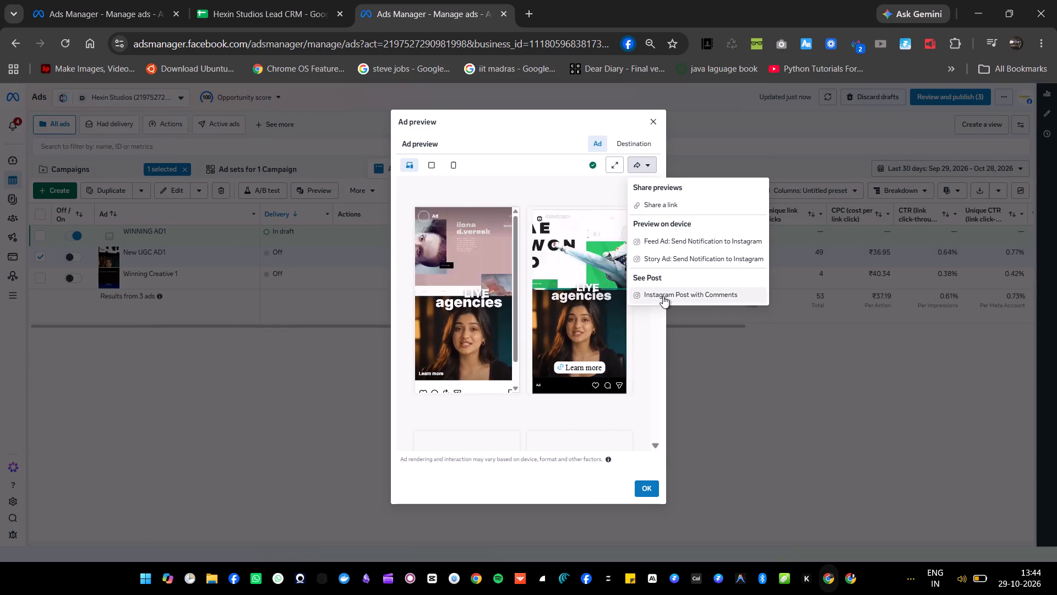
click(664, 296)
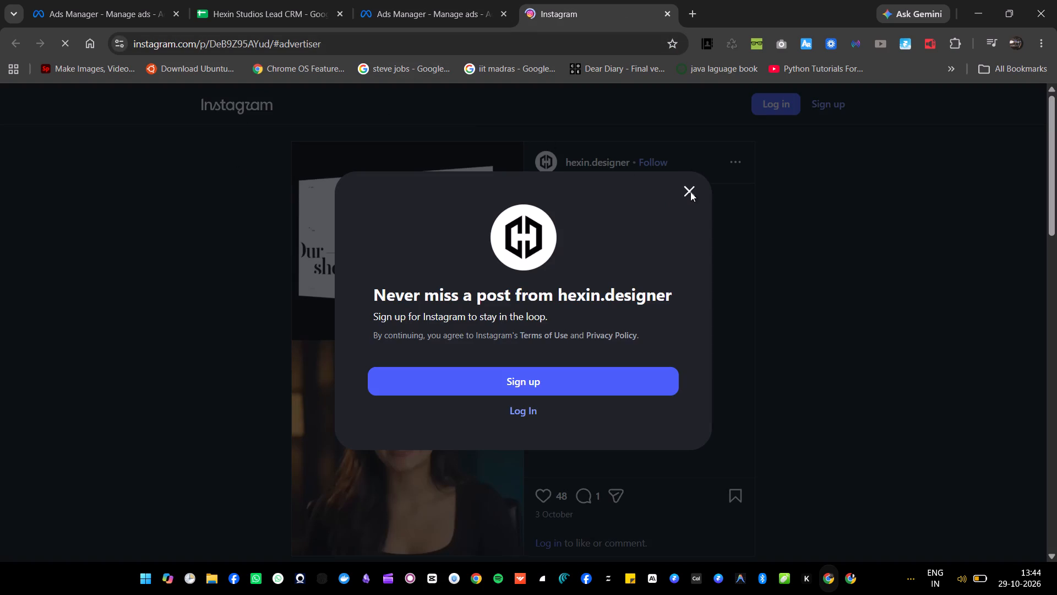
click(690, 192)
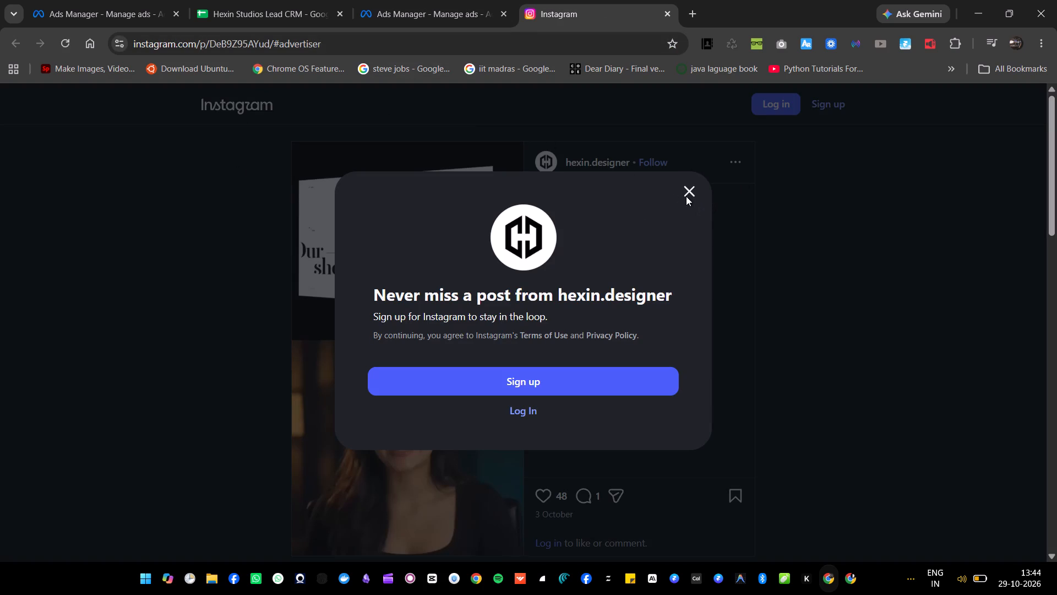
click(684, 184)
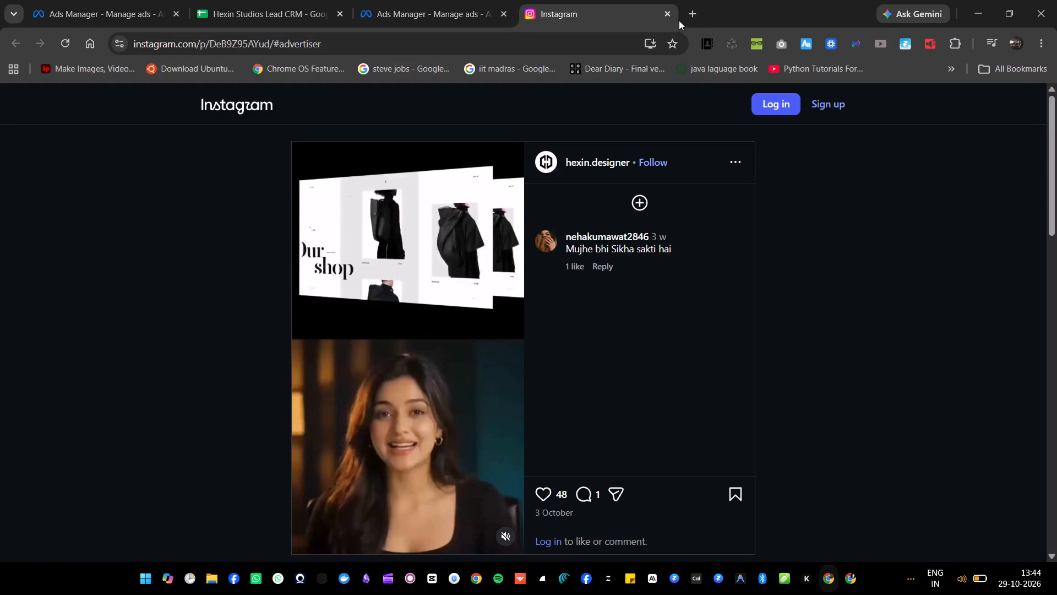
click(668, 13)
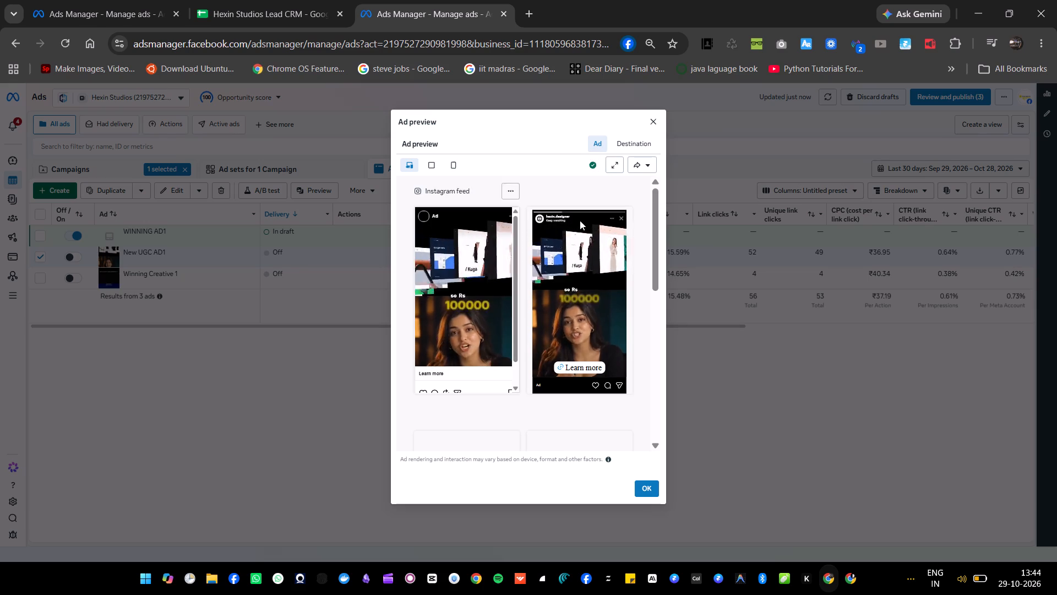
View the shareable preview links of the New UGC AD1 ad and close them.
click(653, 159)
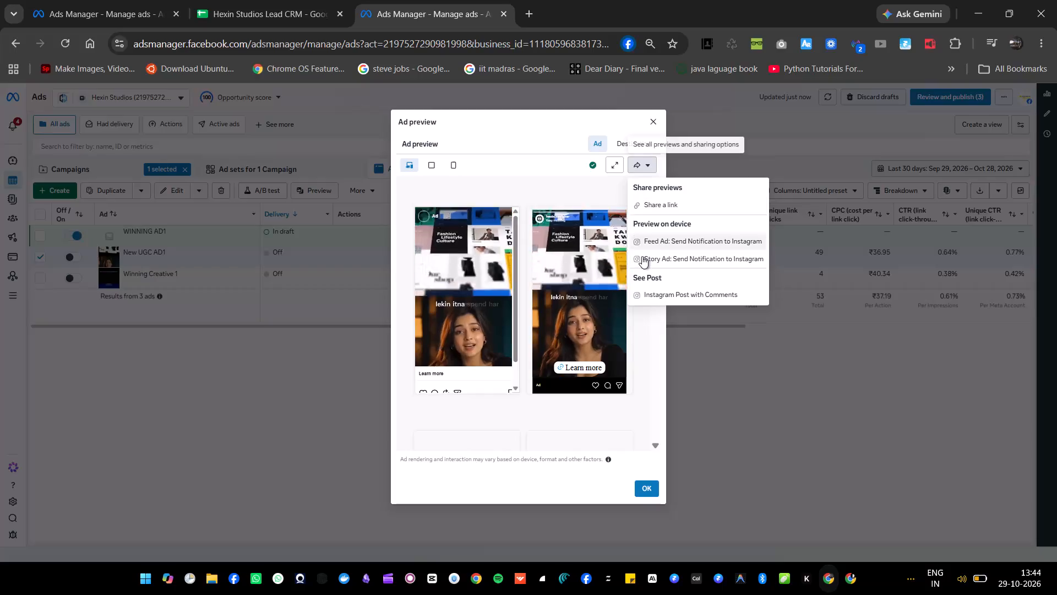
click(688, 205)
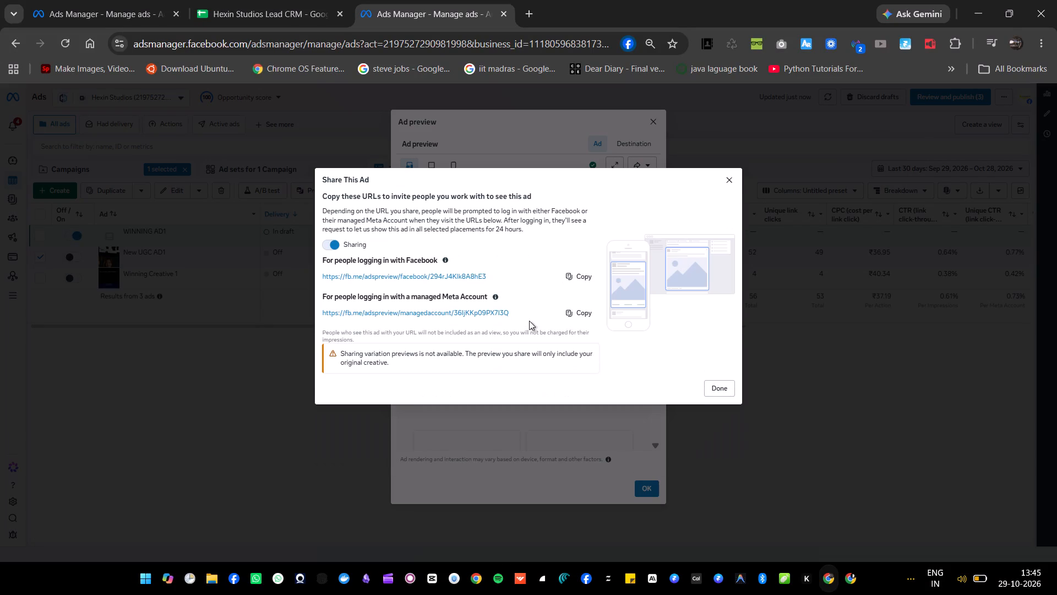
scroll(528, 313, down, 1)
click(732, 175)
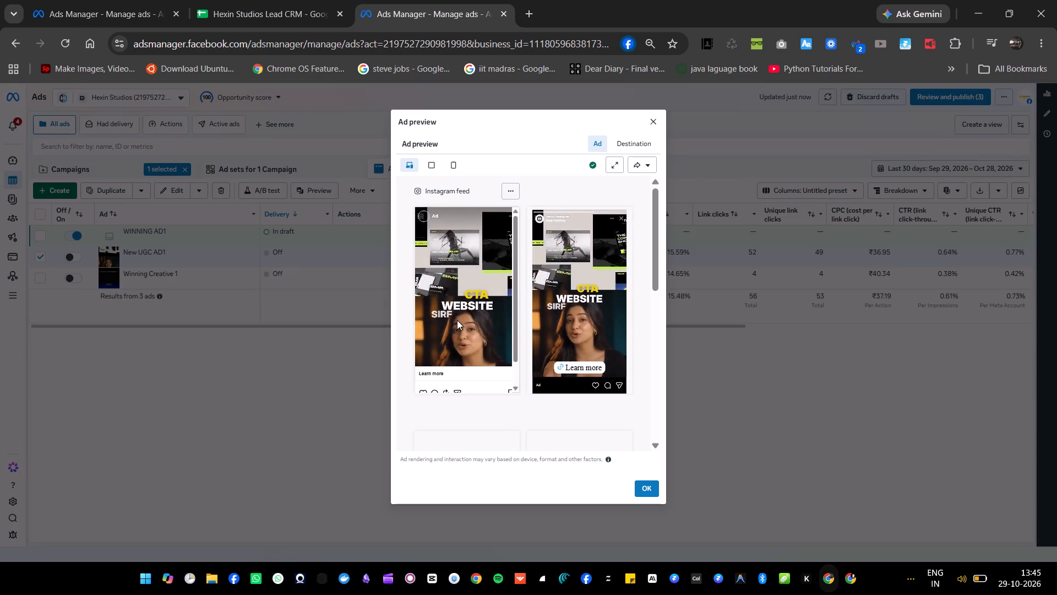
Examine the expanded Instagram feed preview and the other placement previews of the New UGC AD1 ad.
click(512, 187)
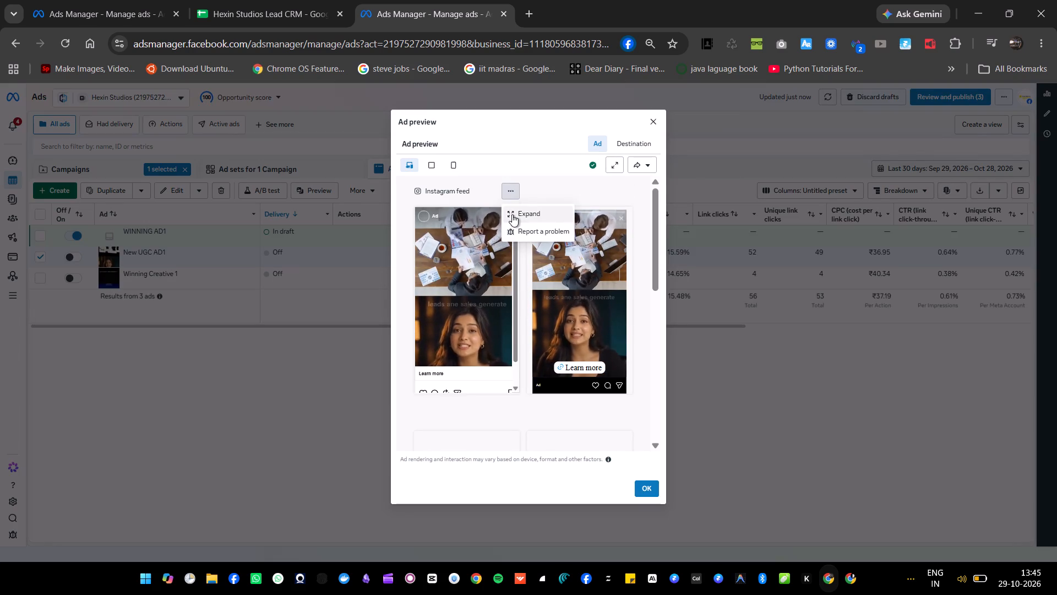
click(512, 214)
click(564, 152)
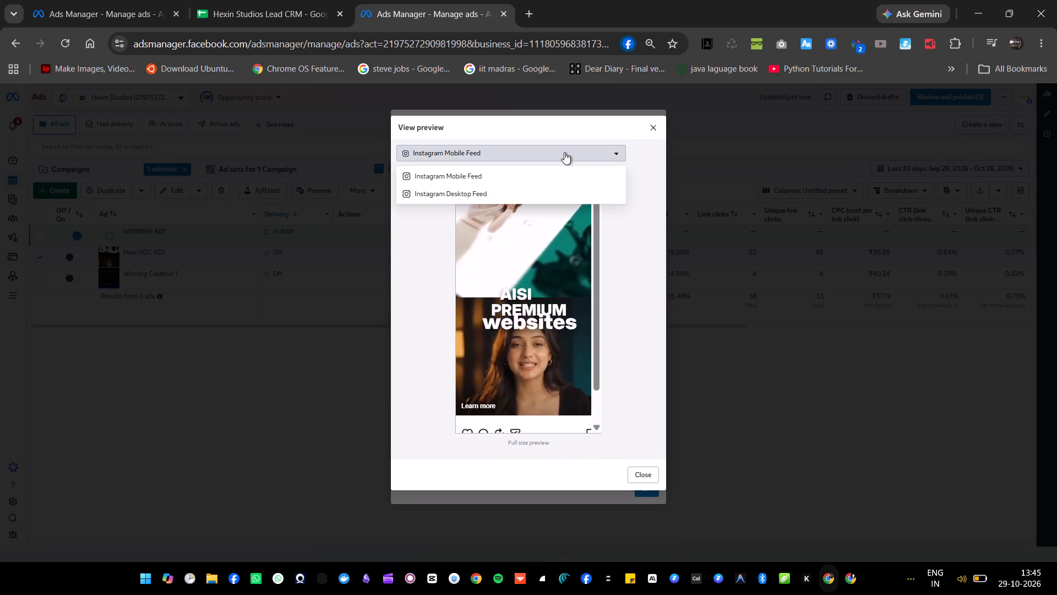
click(540, 261)
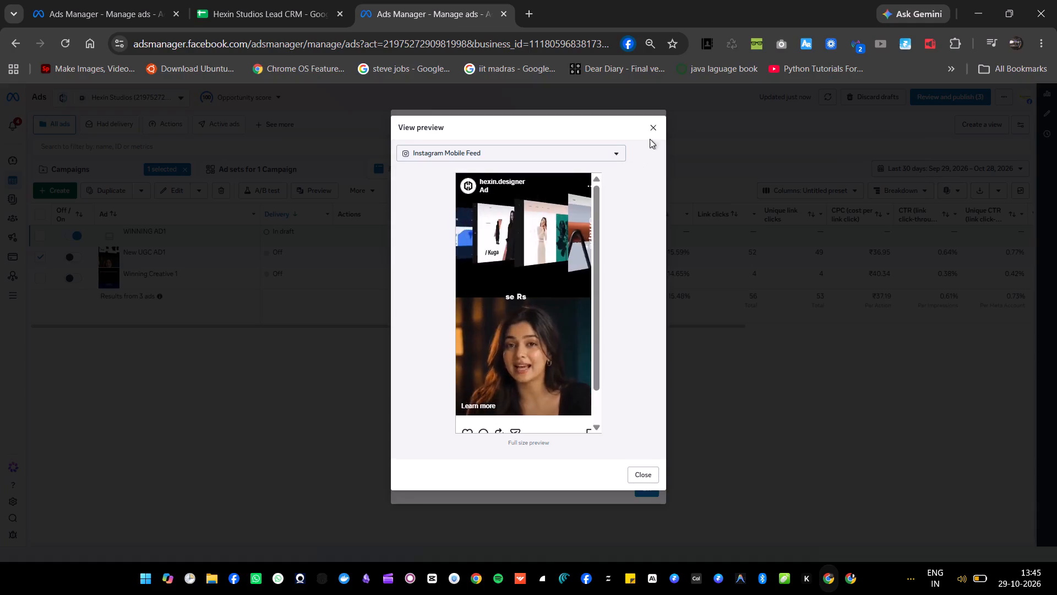
click(656, 126)
scroll(557, 284, down, 2)
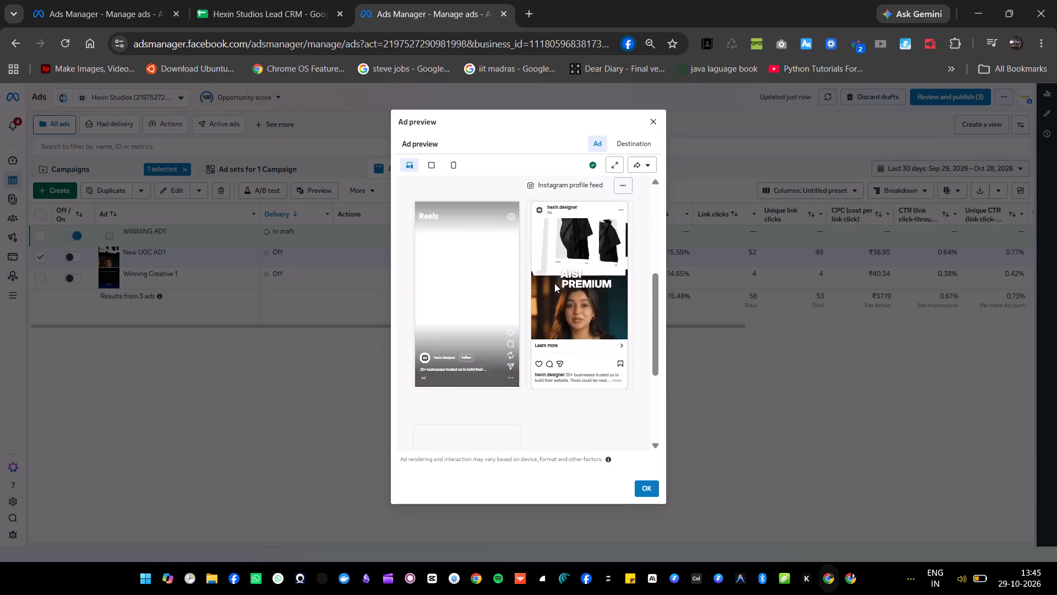
click(98, 0)
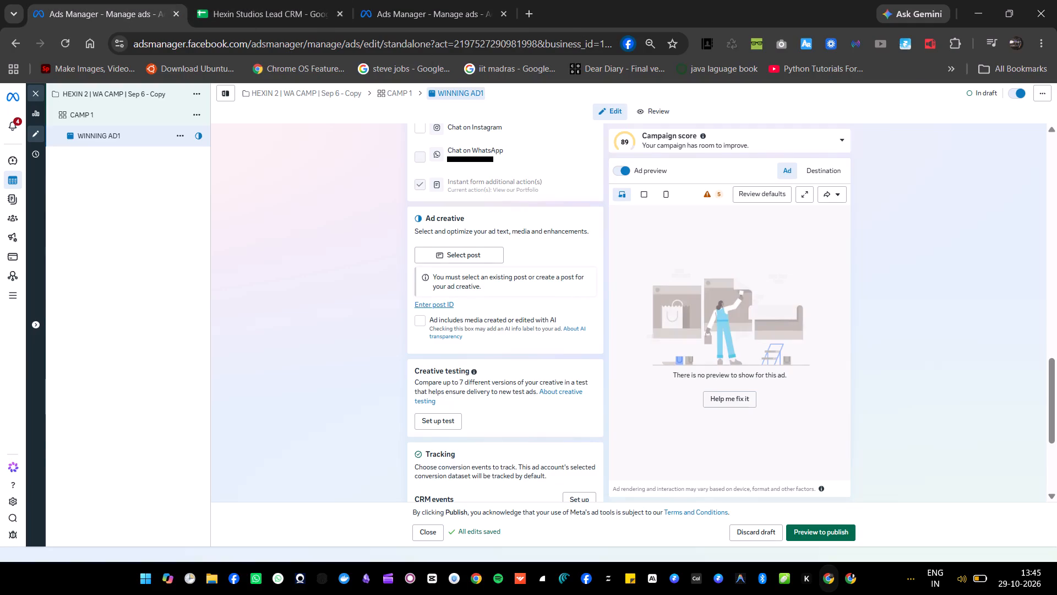
click(482, 255)
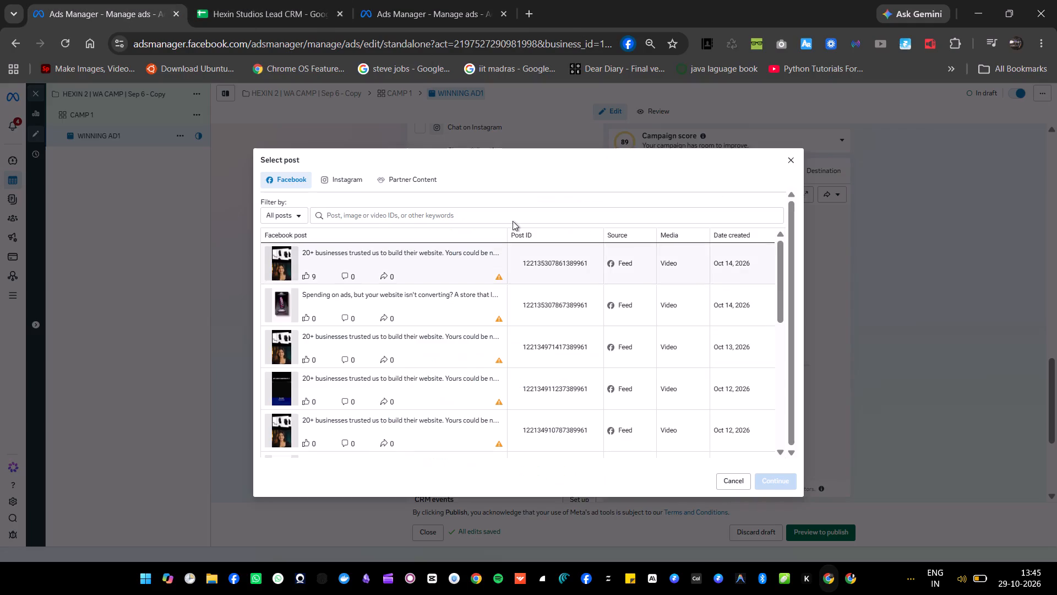
click(505, 205)
click(501, 210)
click(489, 214)
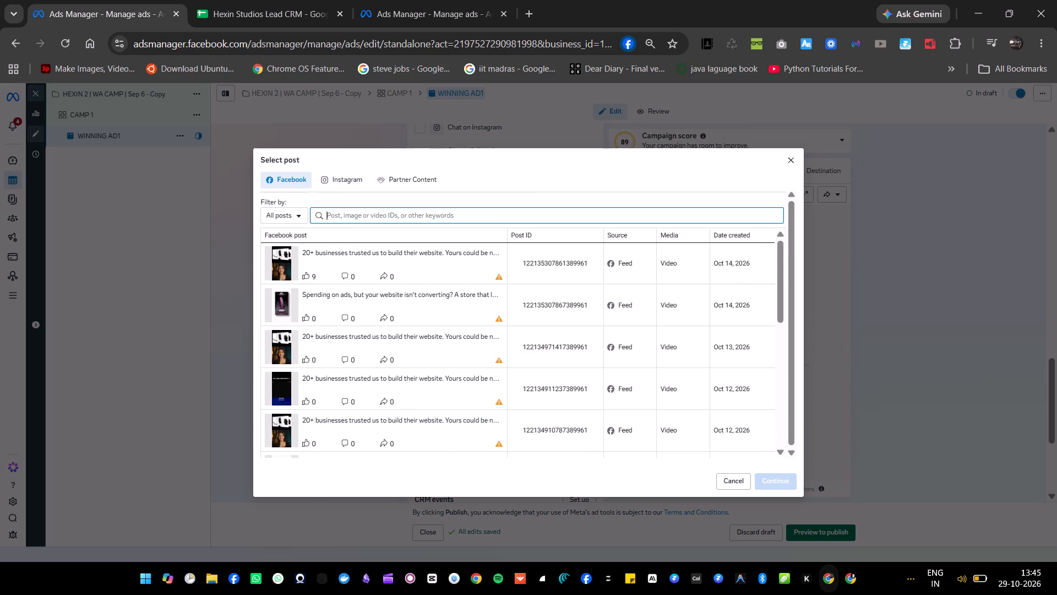
key(ctrl+v)
click(516, 190)
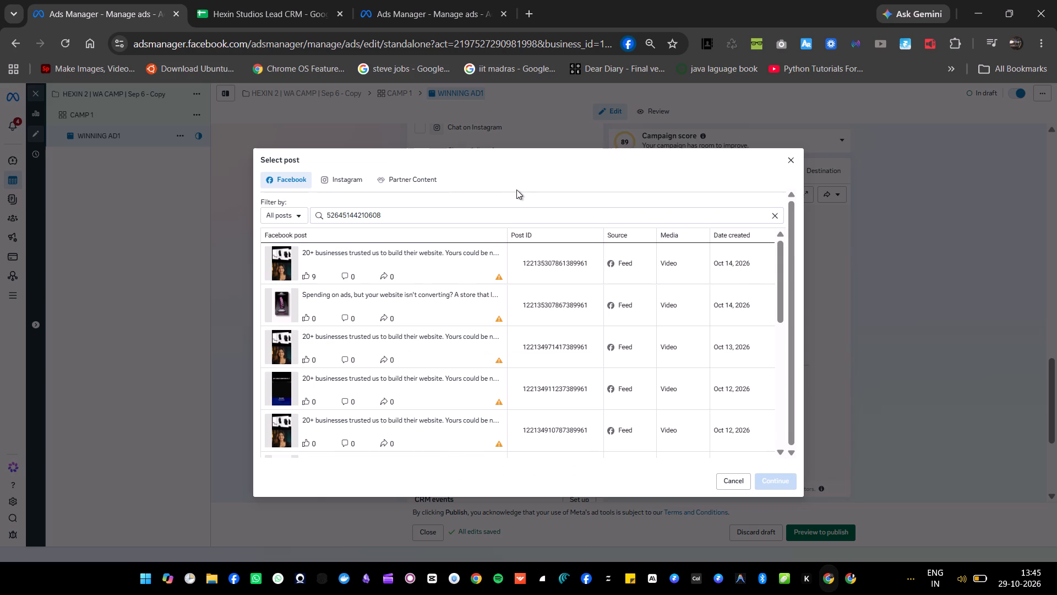
click(483, 223)
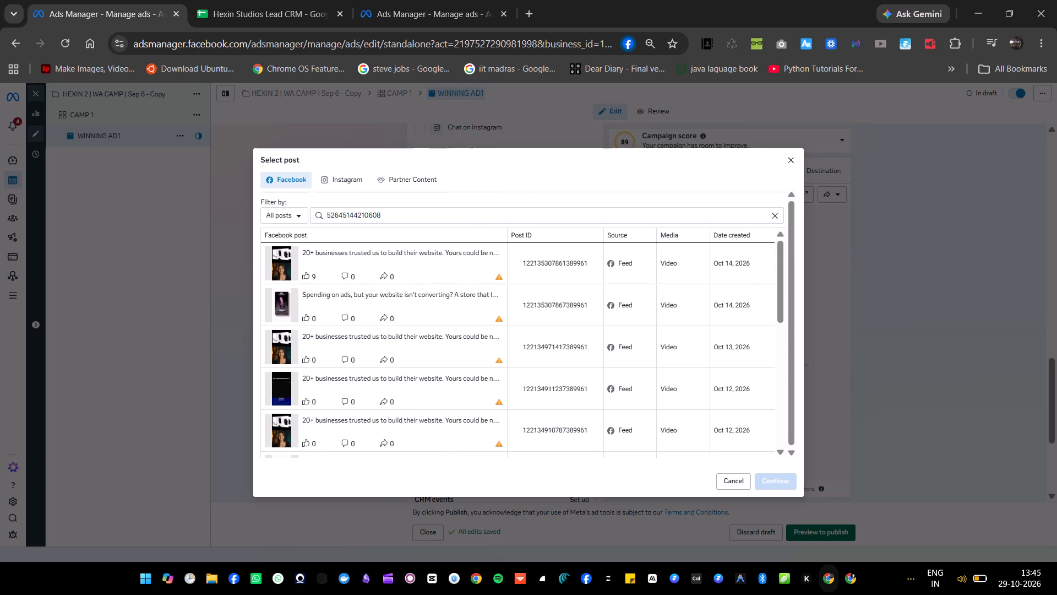
click(486, 215)
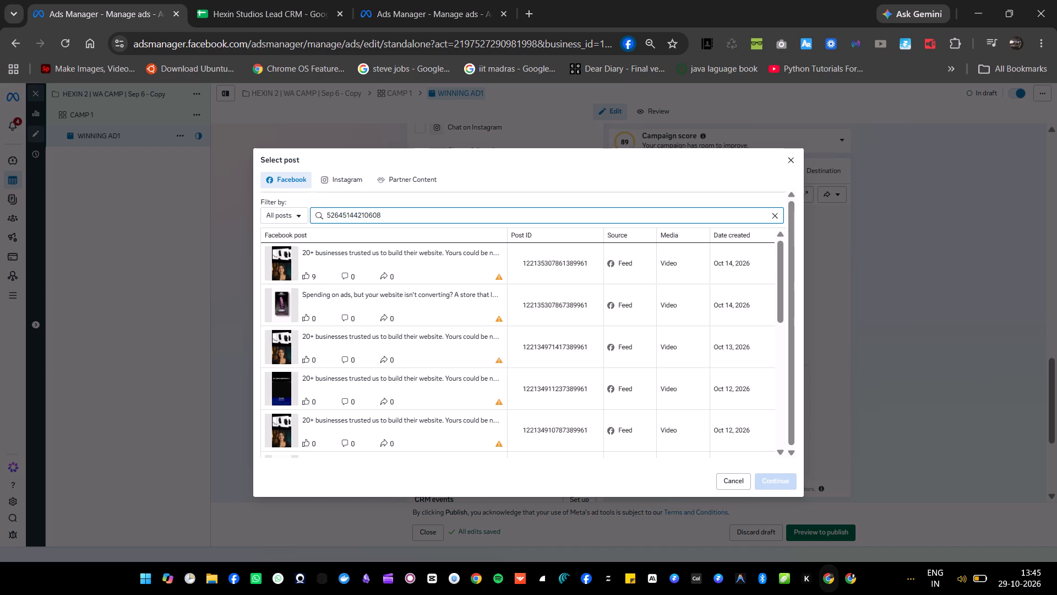
key(Return)
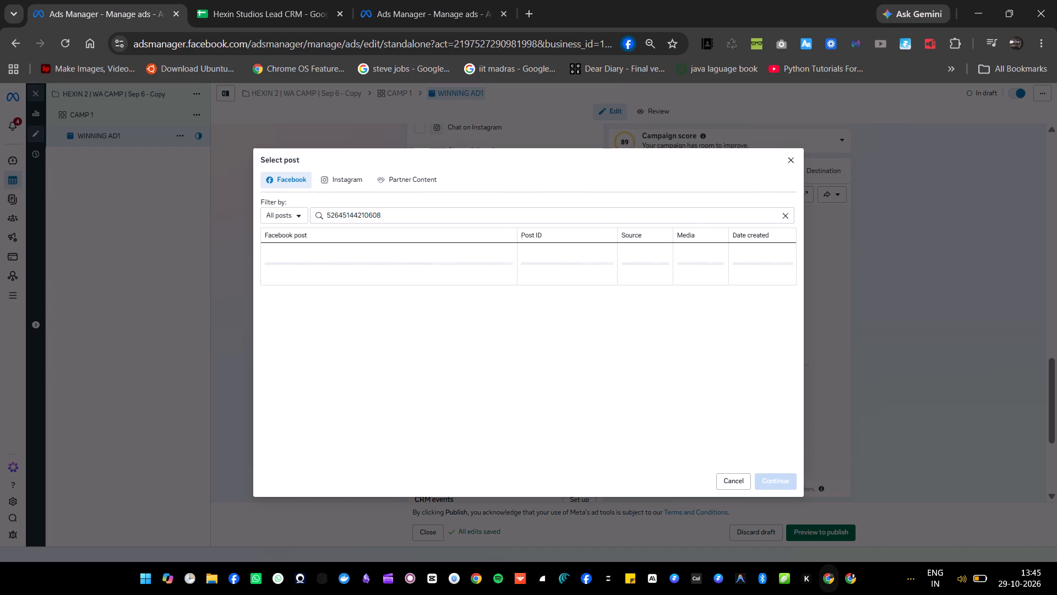
click(352, 174)
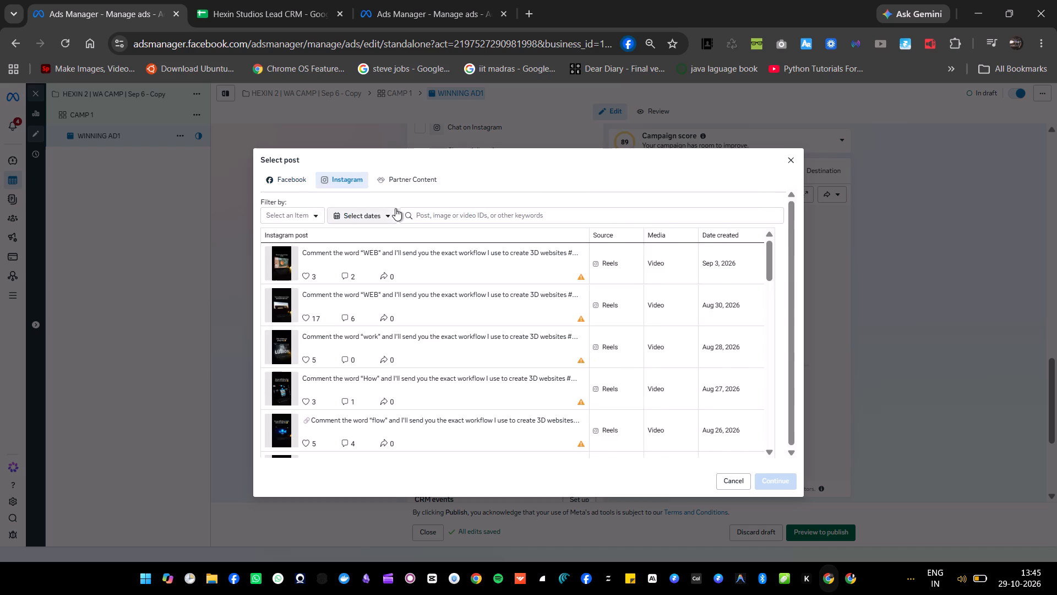
click(285, 177)
click(299, 218)
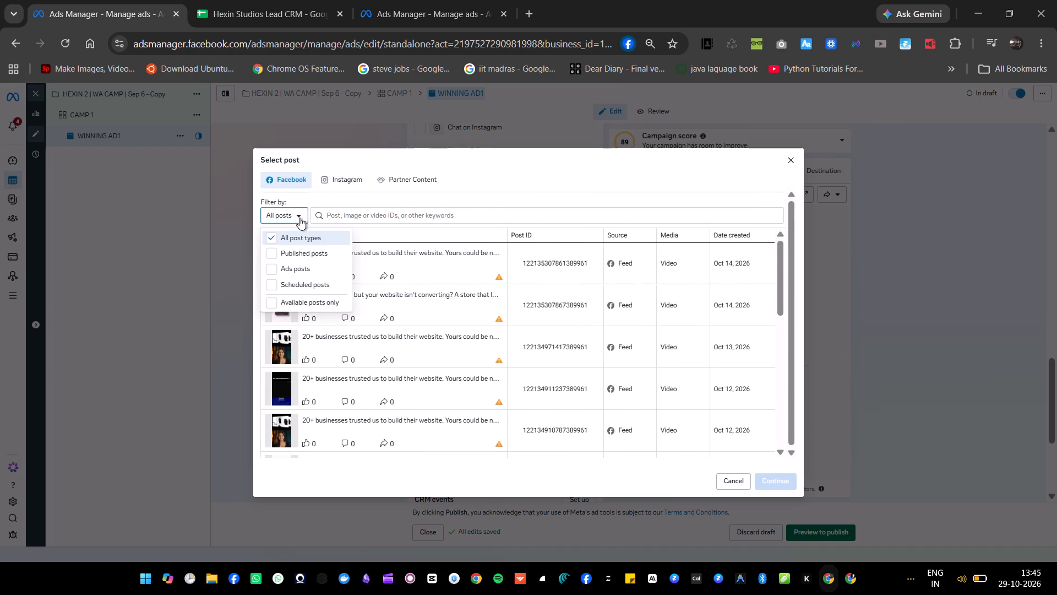
click(297, 267)
click(394, 208)
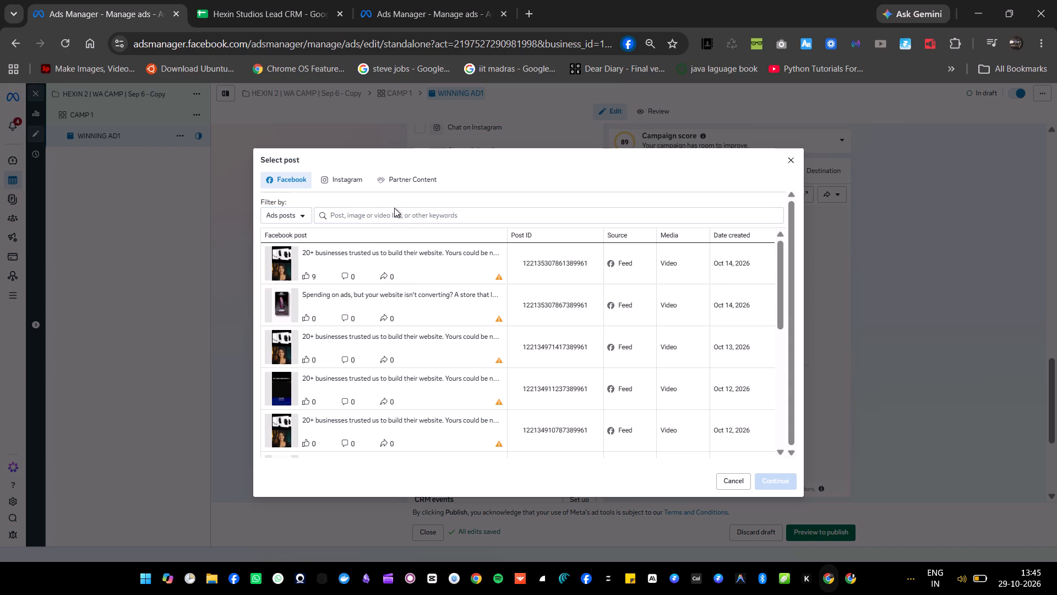
click(393, 212)
key(ctrl+v)
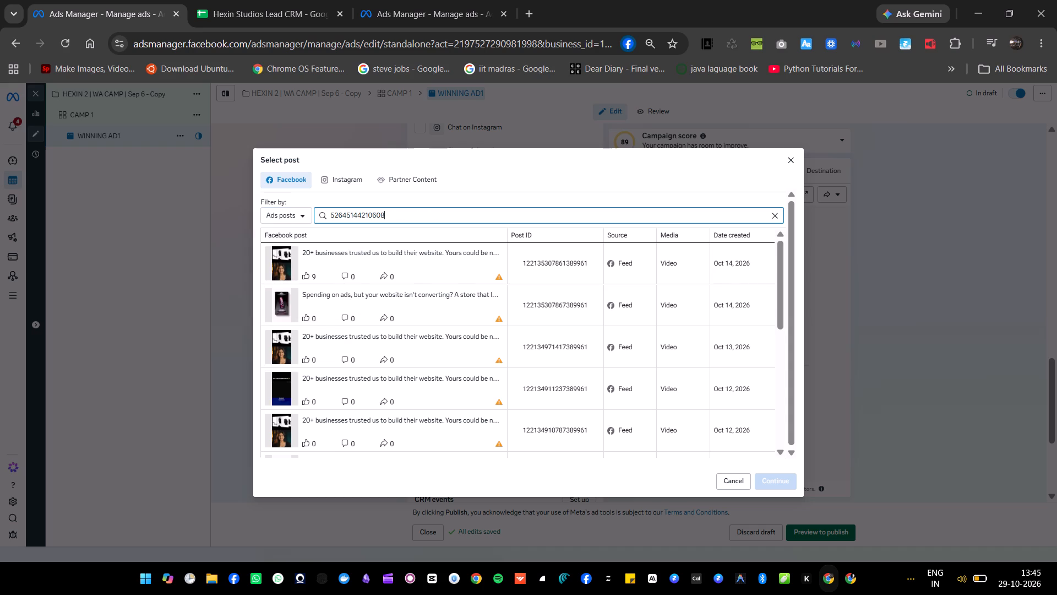
key(Return)
key(Return)
click(580, 176)
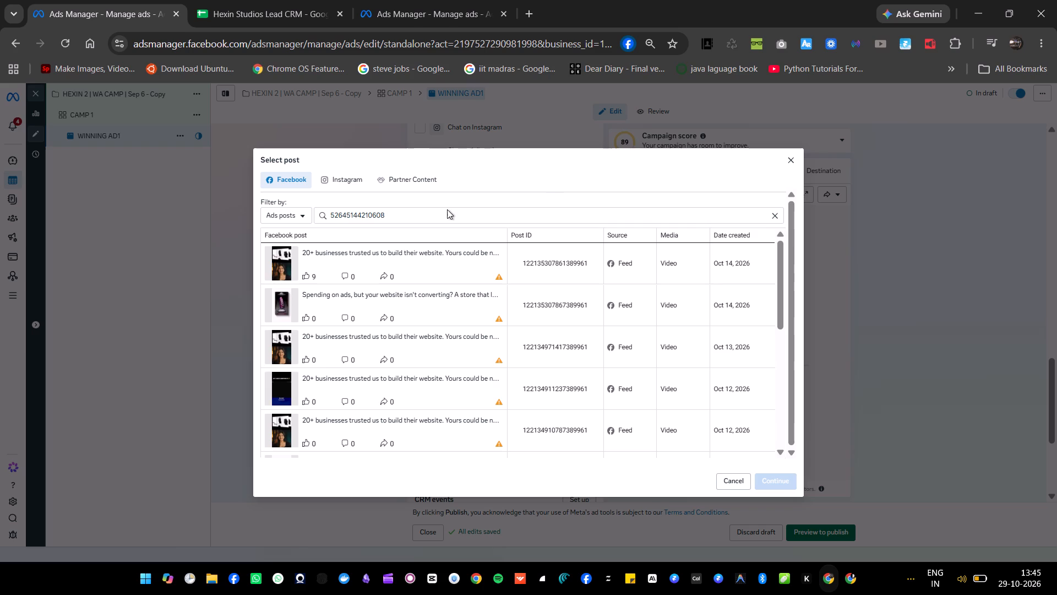
click(444, 211)
key(Return)
click(550, 187)
click(773, 215)
Check the selectable Instagram posts with the date filter set to Today, Last 14 days and Yesterday.
click(331, 179)
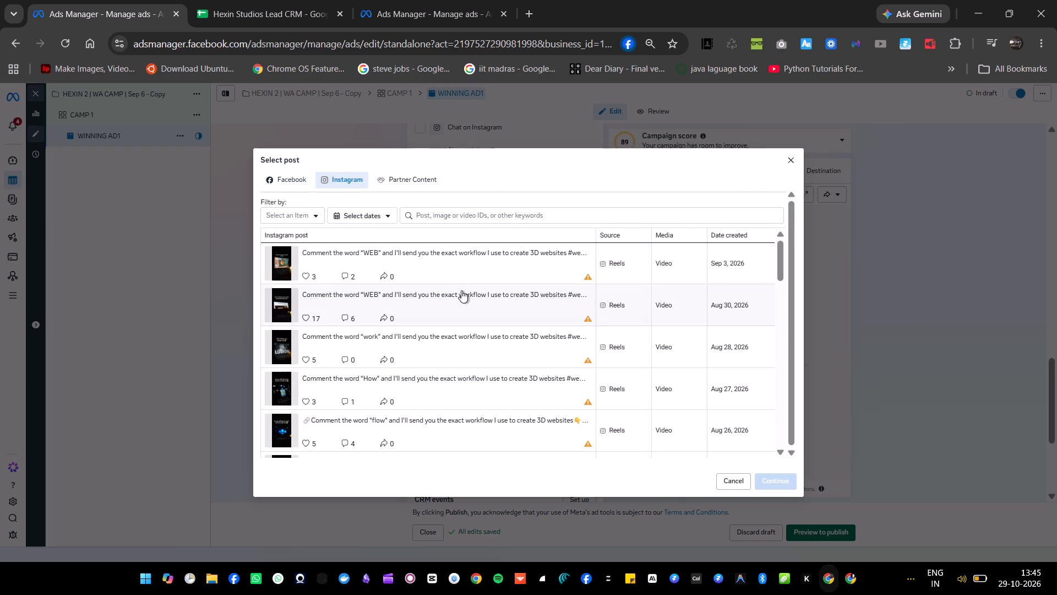
click(378, 212)
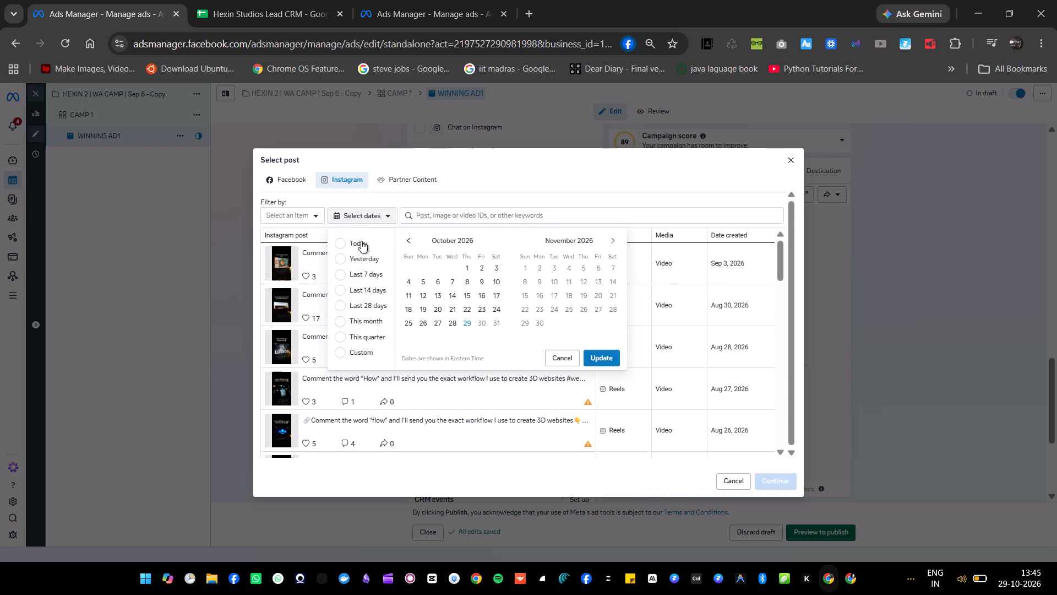
click(355, 240)
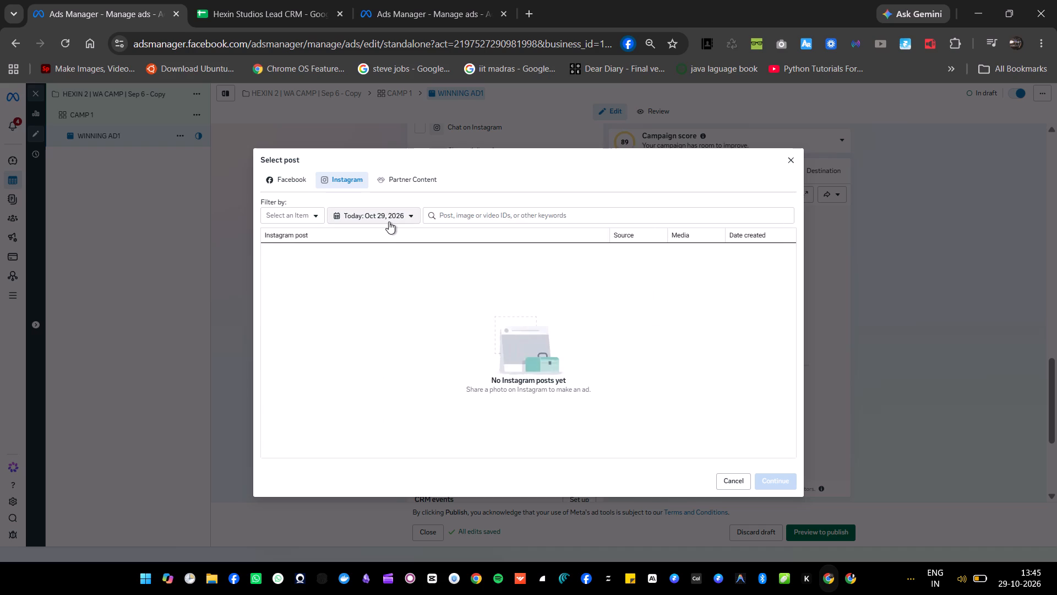
click(393, 217)
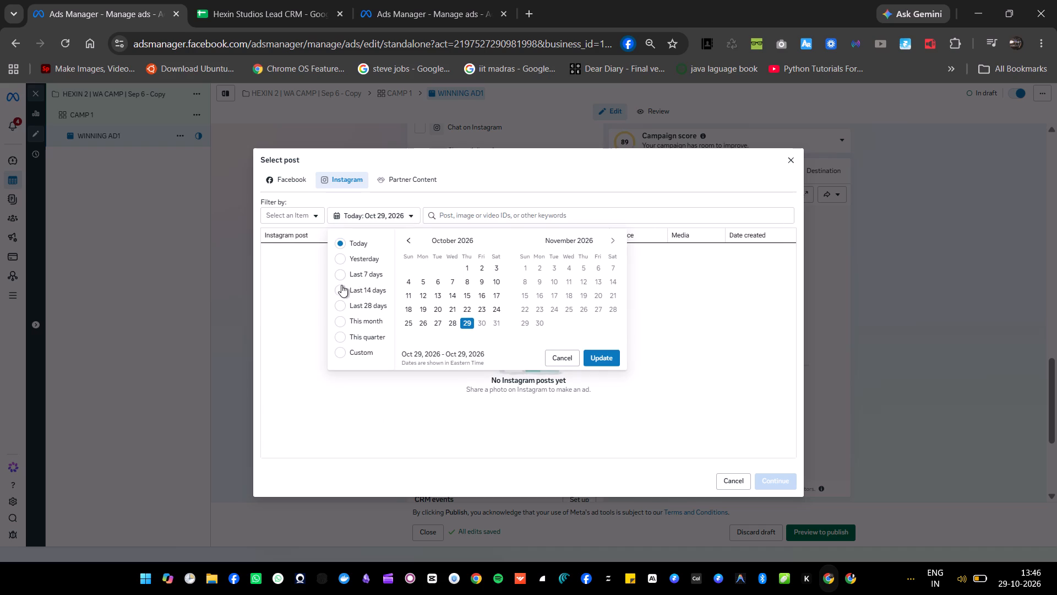
click(341, 285)
click(439, 213)
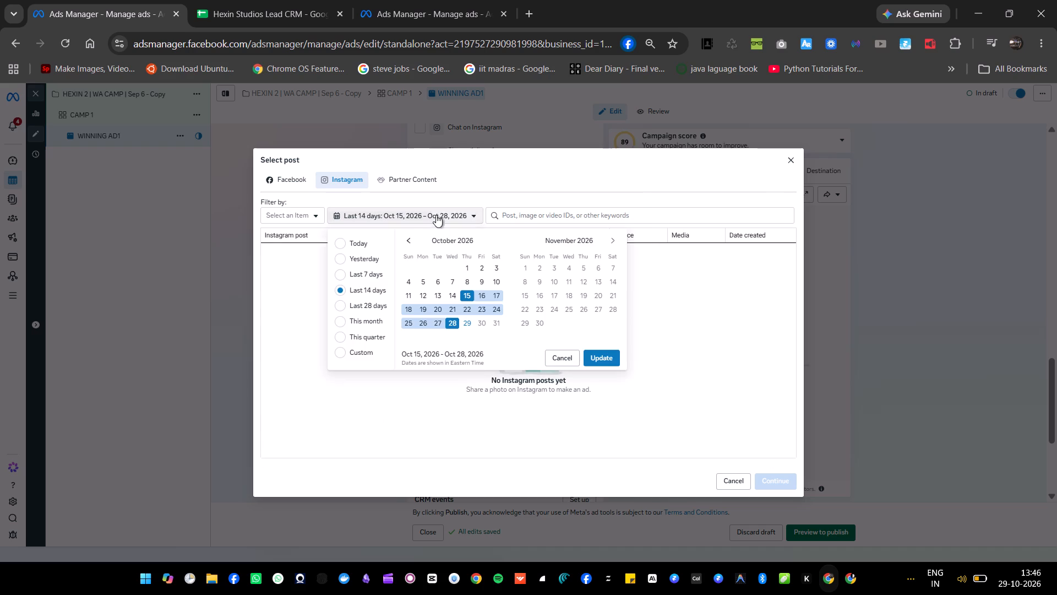
click(369, 258)
Look through the list of all Facebook posts for the existing post that matches the winning ad.
click(301, 174)
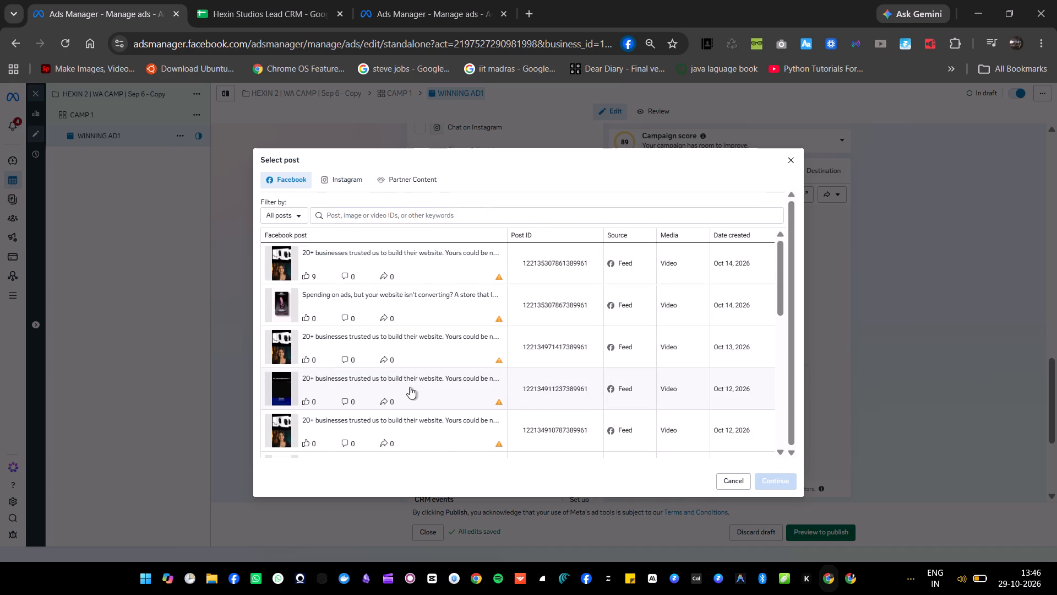
scroll(410, 388, down, 1)
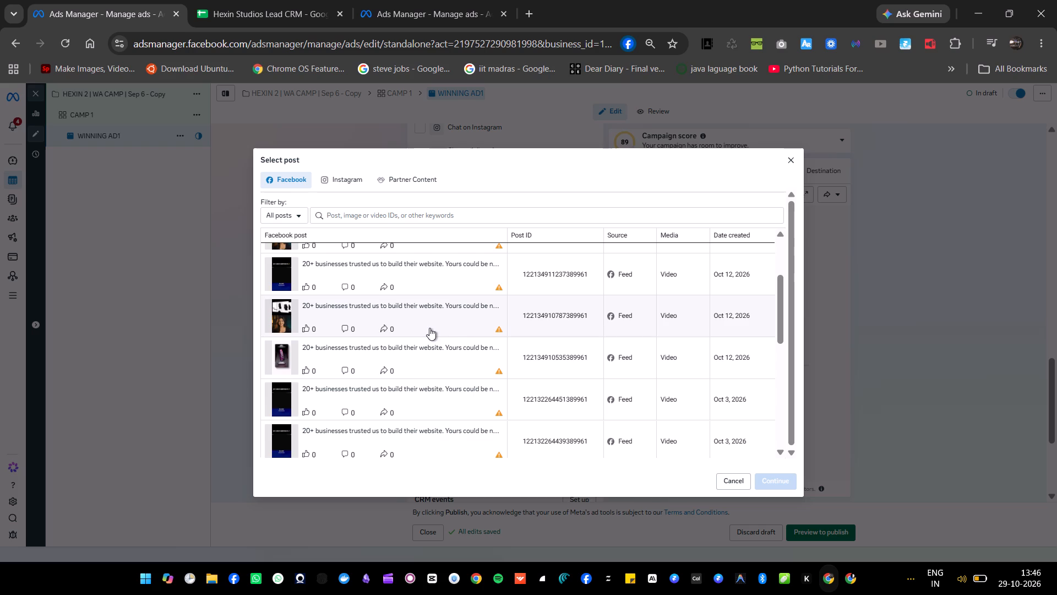
scroll(429, 328, up, 5)
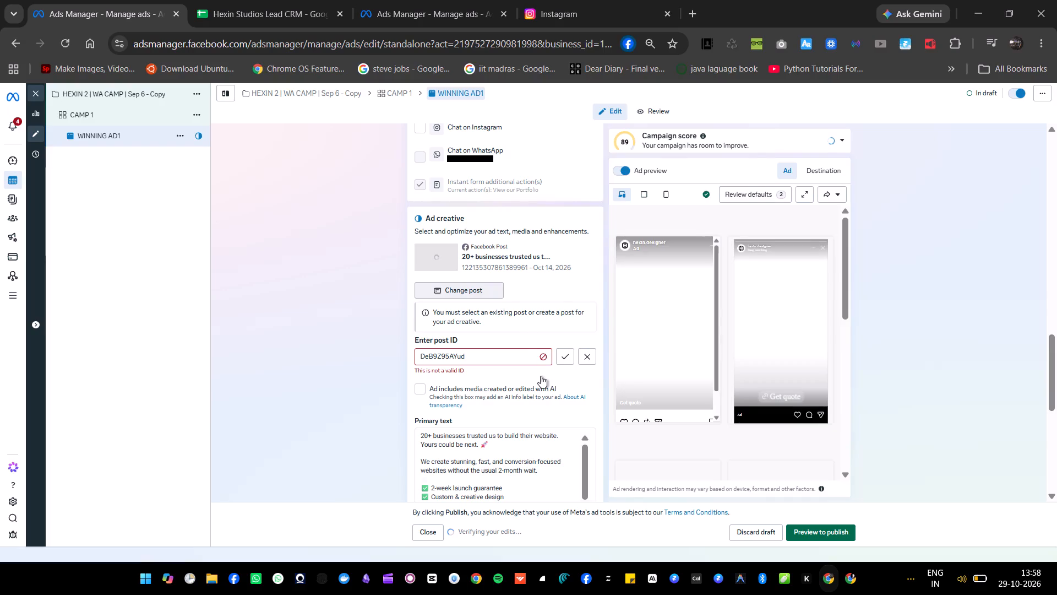
Cancel the manual post ID entry in WINNING AD1's ad creative.
click(582, 358)
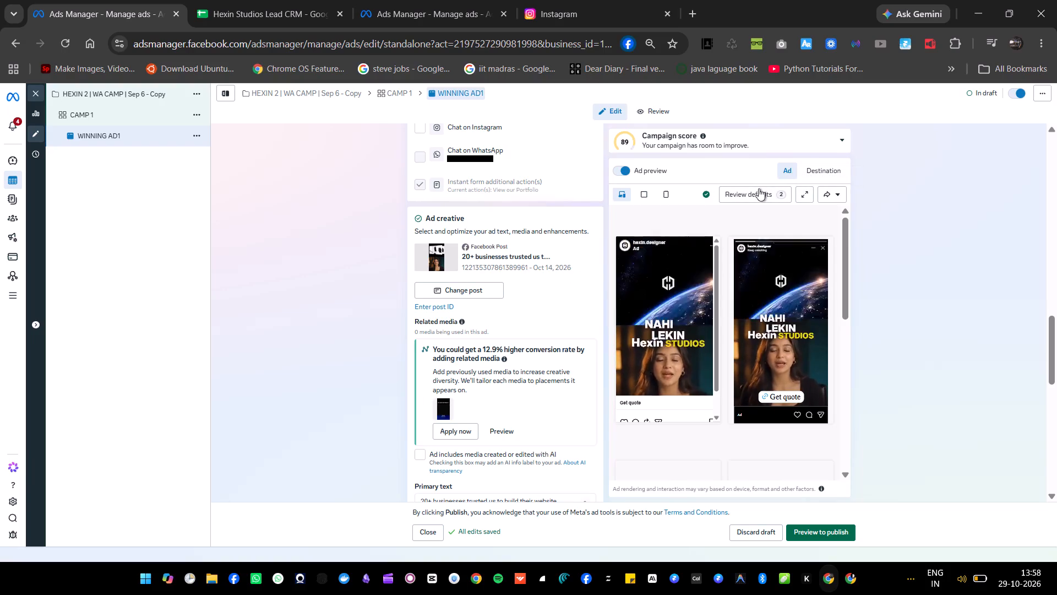
Examine WINNING AD1's placements in the advanced preview, including the expanded Instagram Stories preview.
click(803, 196)
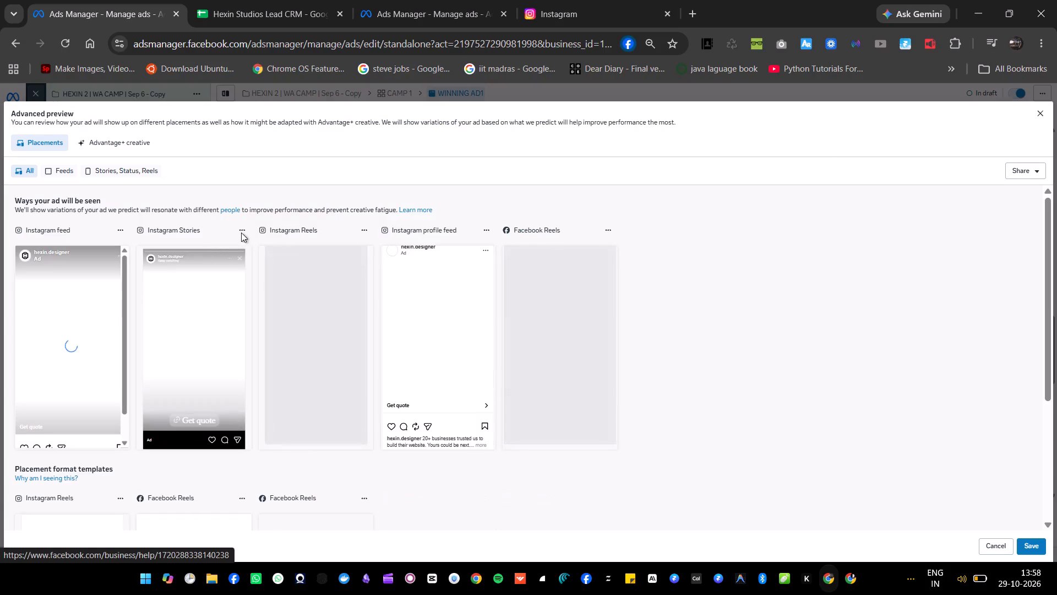
click(238, 225)
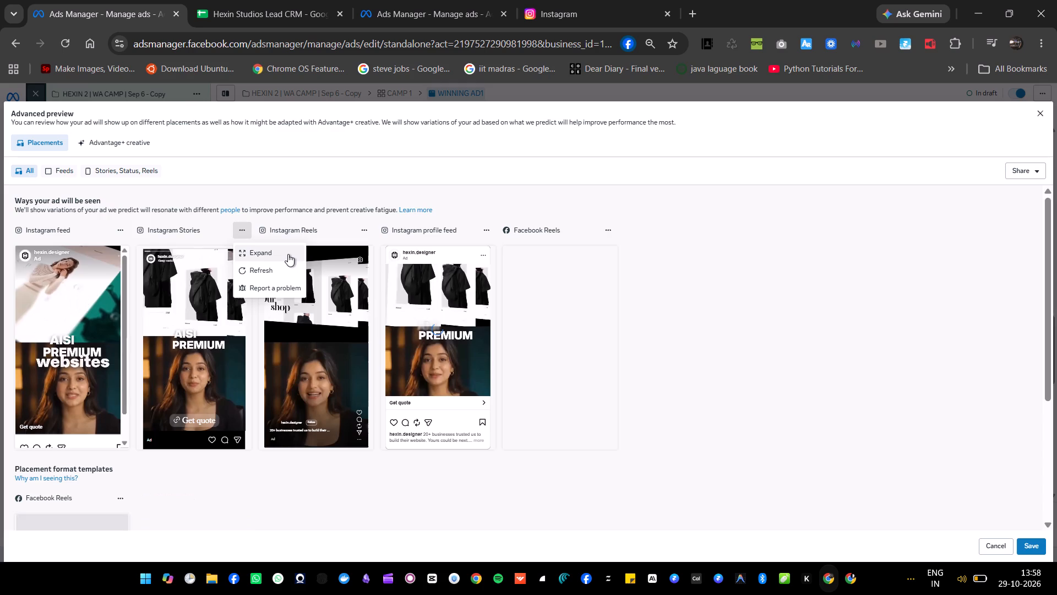
click(288, 253)
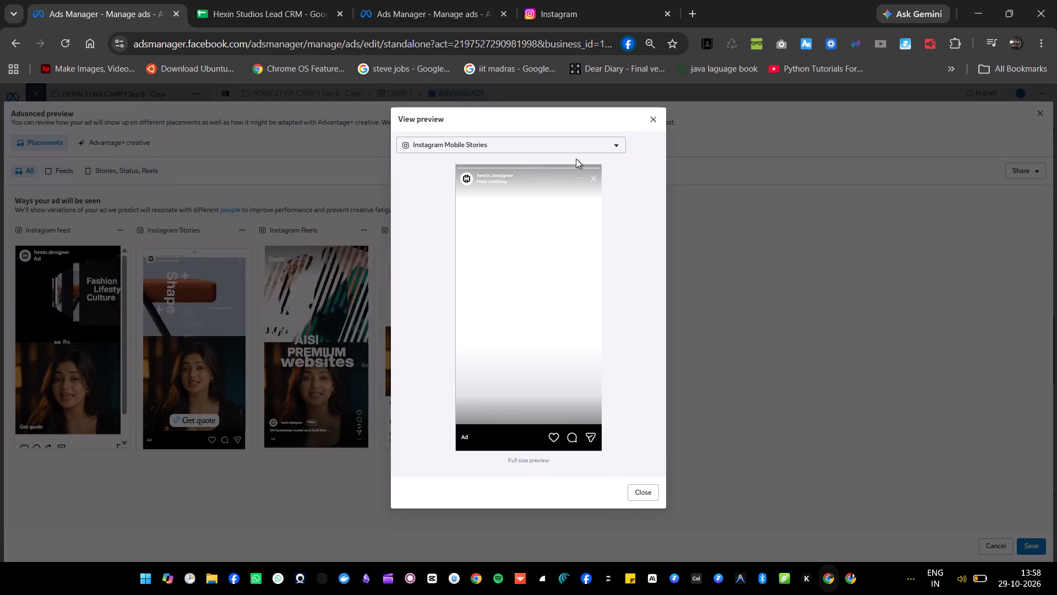
click(651, 118)
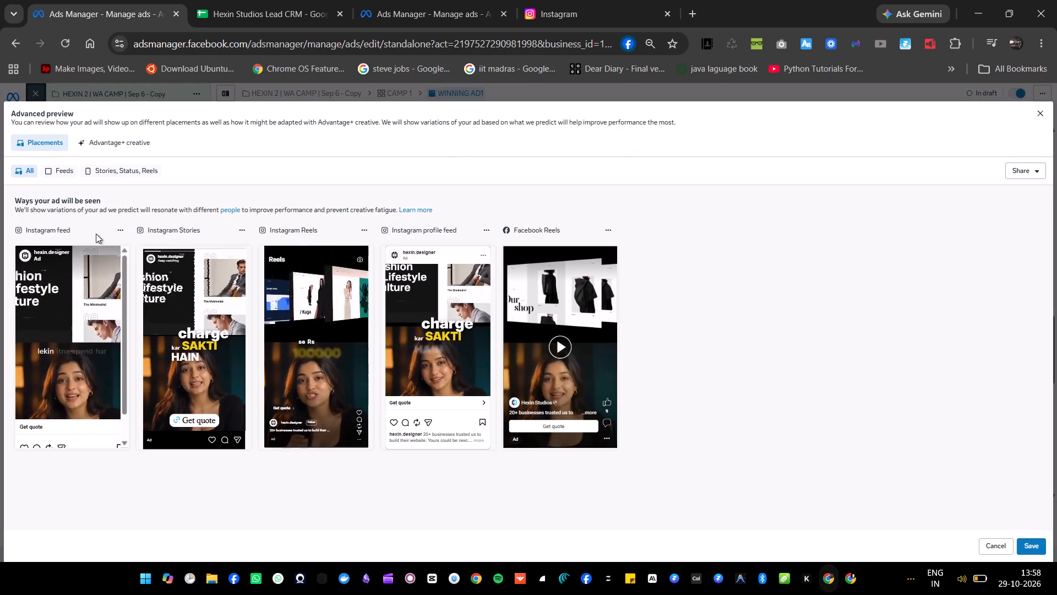
click(115, 227)
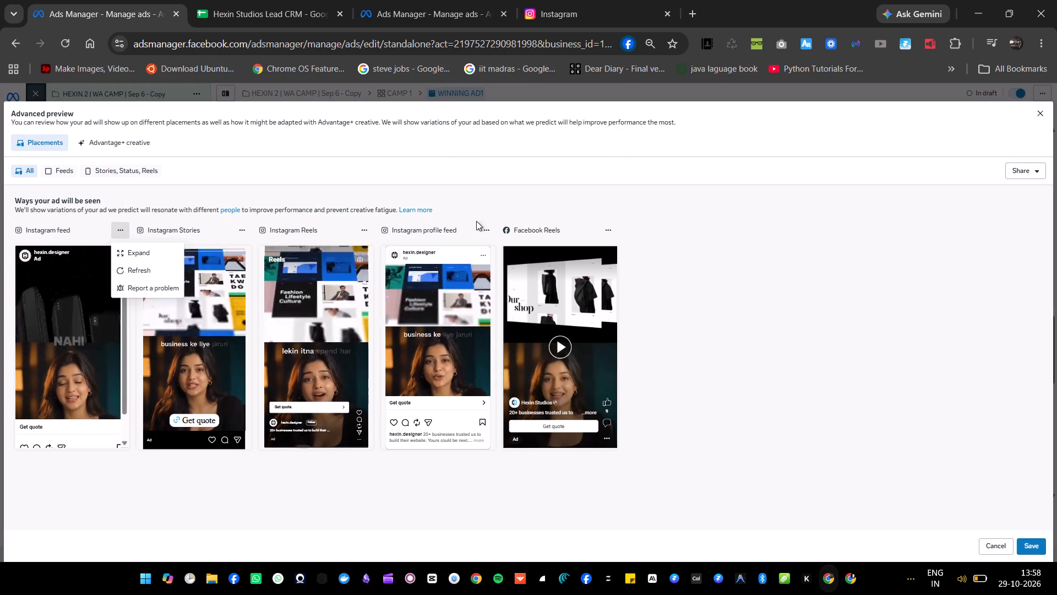
scroll(391, 297, down, 6)
scroll(532, 286, up, 4)
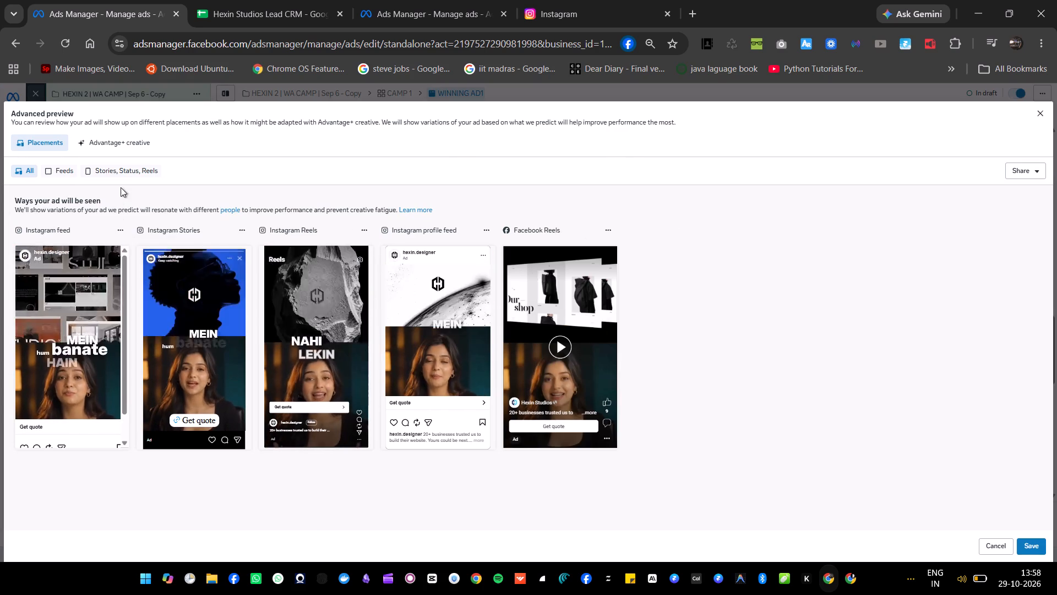
Turn on link sharing for the WINNING AD1 preview and open the choice of days active.
click(1032, 175)
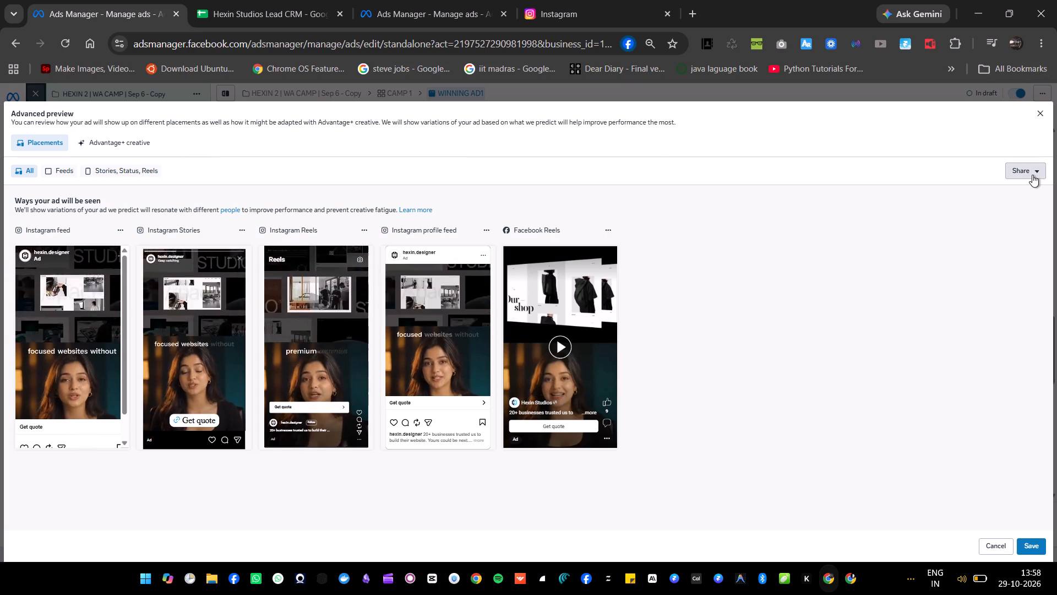
click(1023, 208)
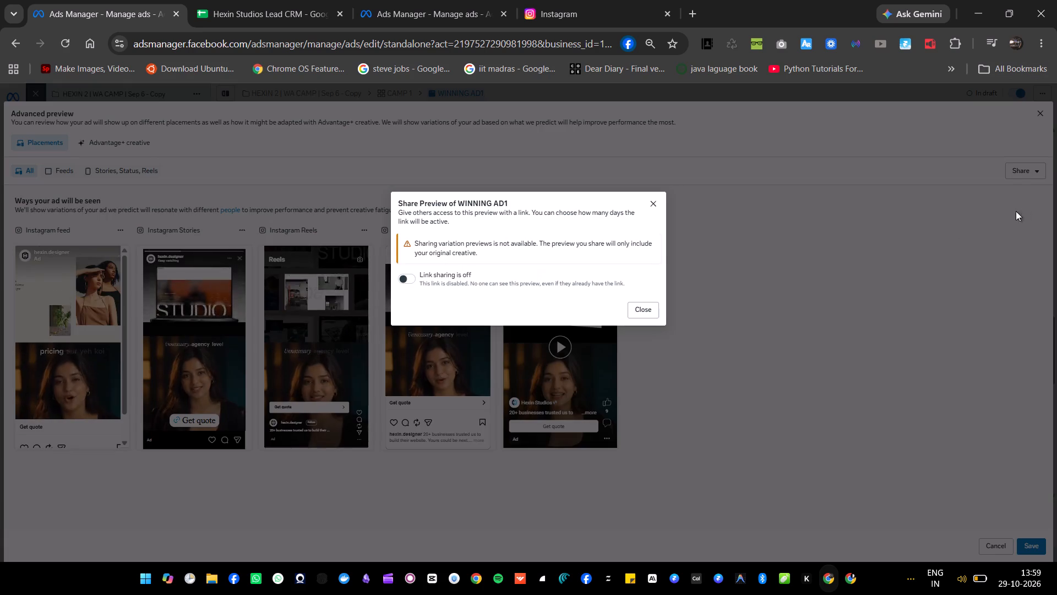
click(418, 280)
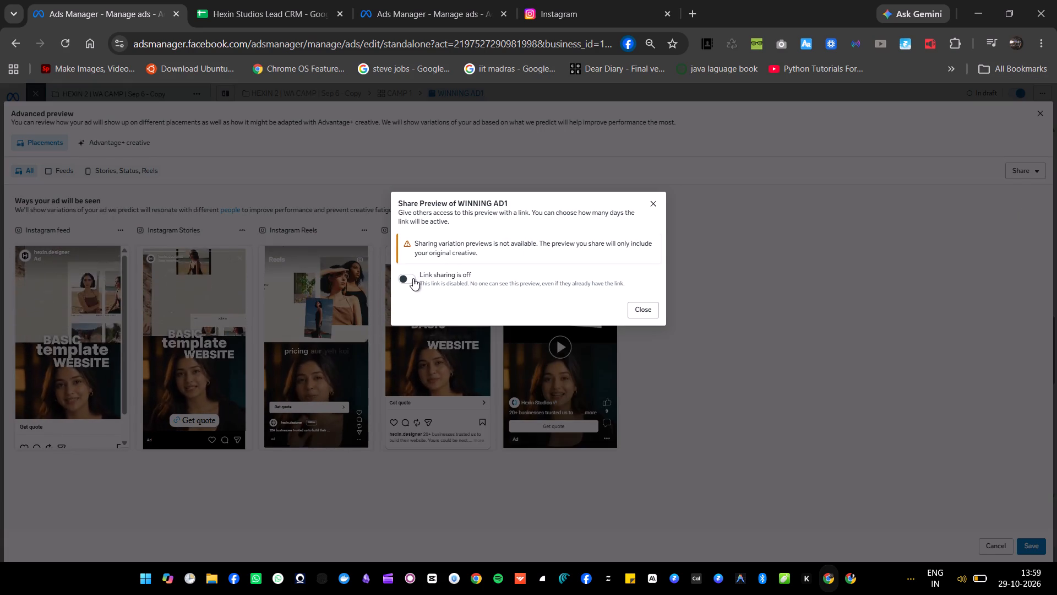
click(413, 278)
click(459, 304)
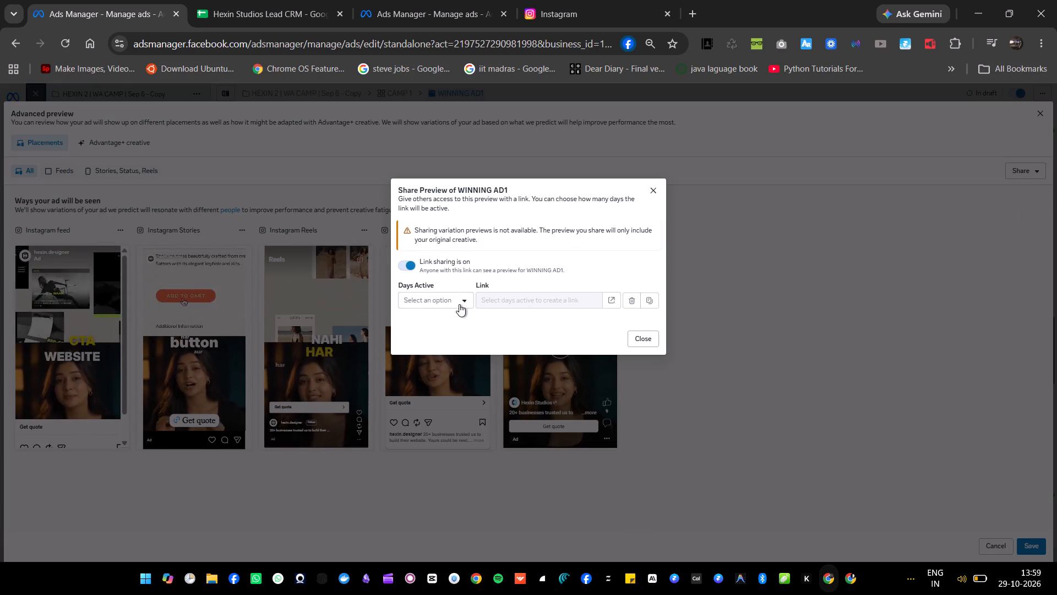
Create a 30-day share link for the WINNING AD1 preview and open it in a new browser tab.
click(451, 318)
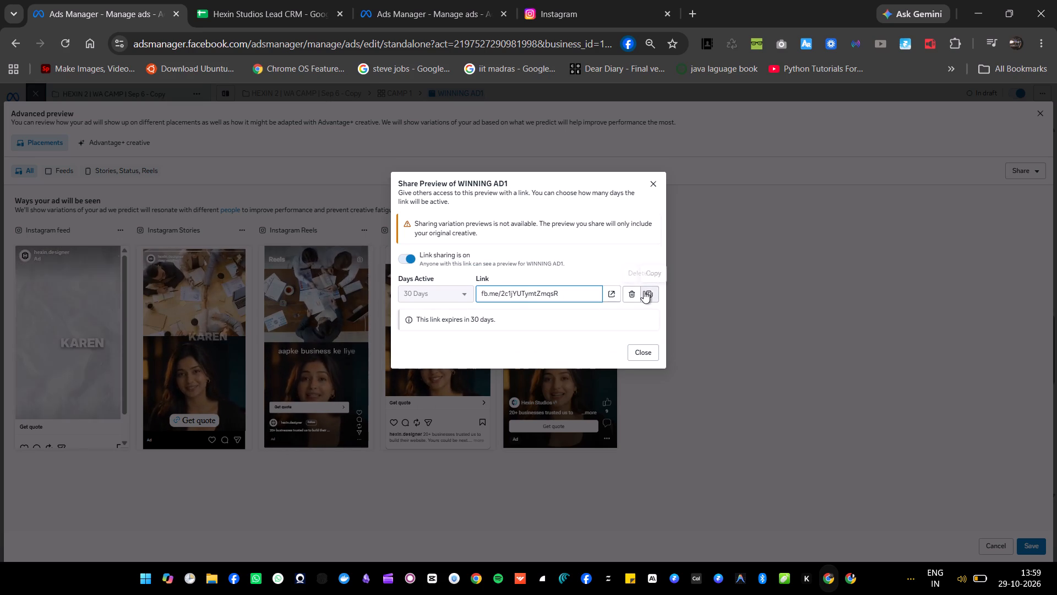
click(644, 293)
click(698, 5)
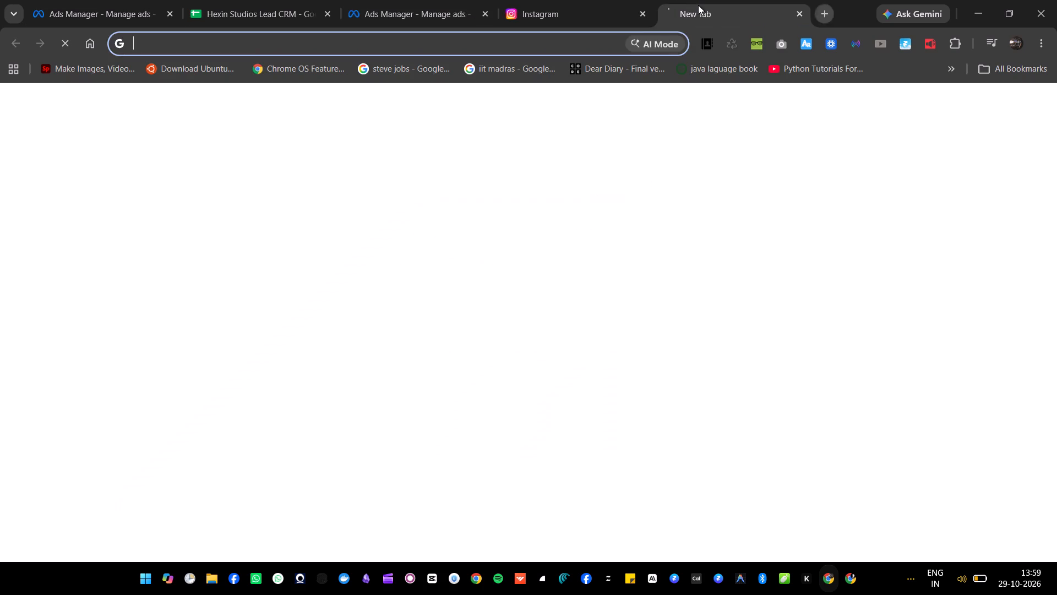
key(ctrl+v)
key(Return)
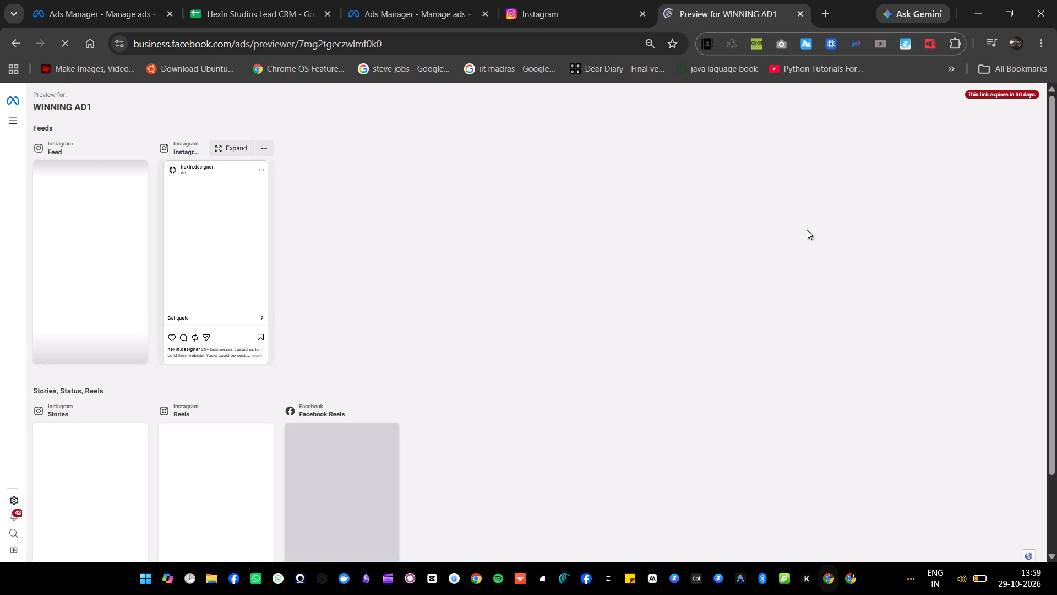
Examine the shared WINNING AD1 preview across the Instagram feed, profile feed, Stories, Reels and Facebook Reels placements.
scroll(410, 255, down, 4)
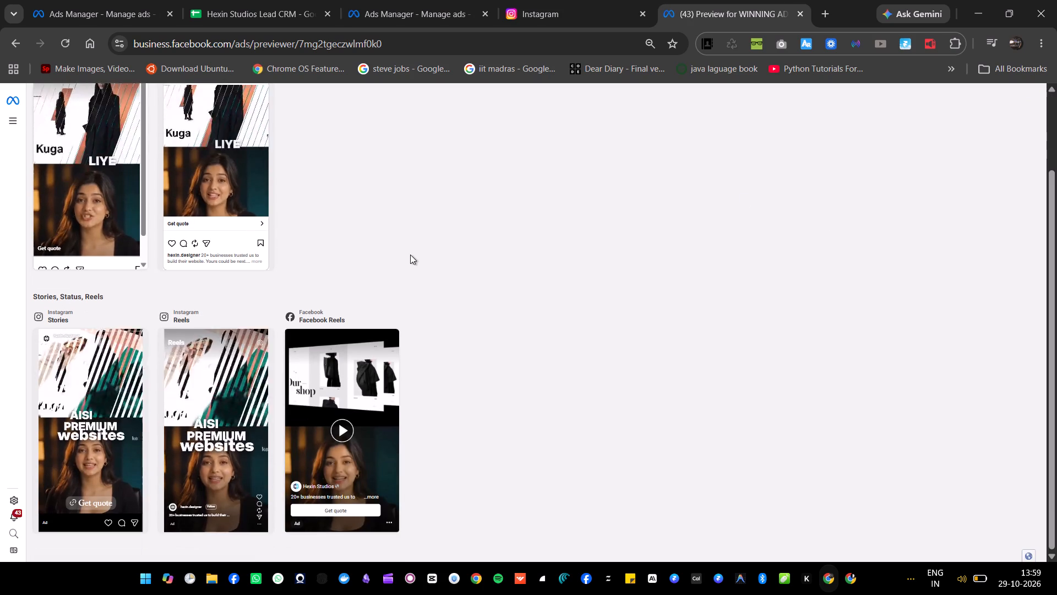
scroll(410, 255, down, 1)
scroll(410, 254, up, 2)
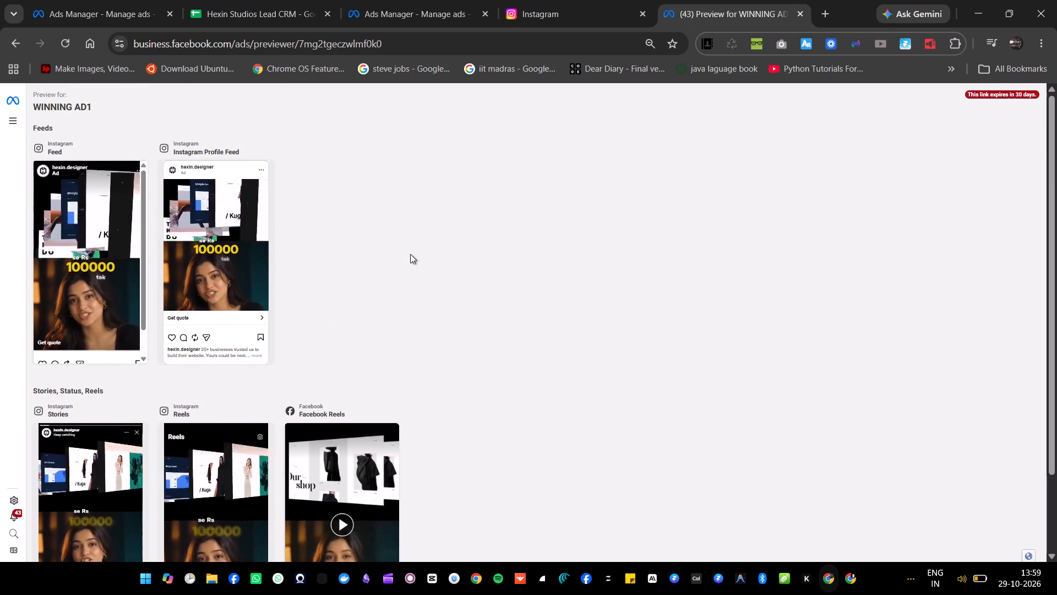
scroll(410, 254, down, 3)
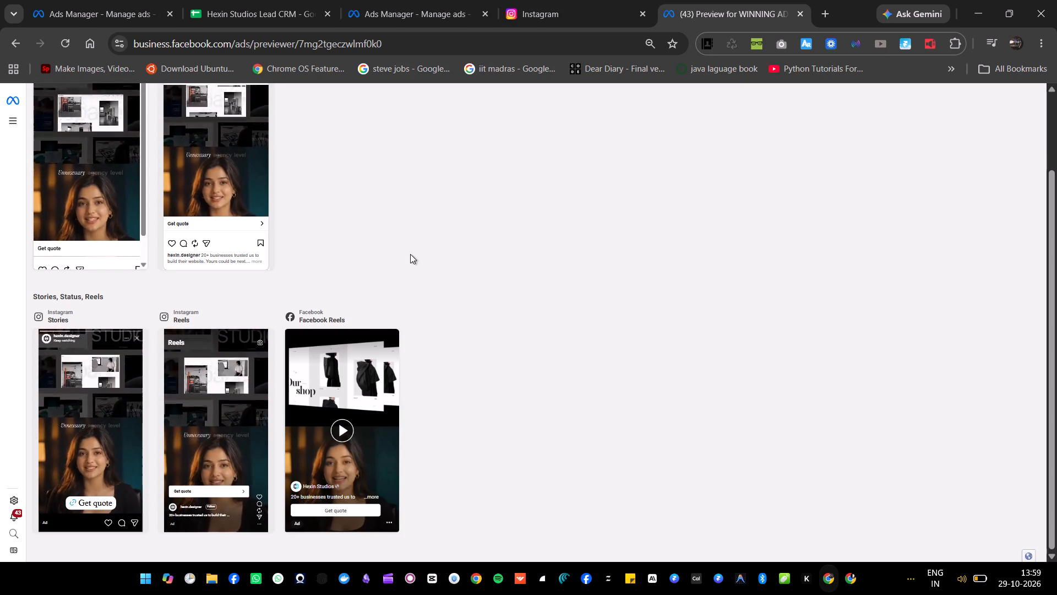
scroll(410, 254, up, 4)
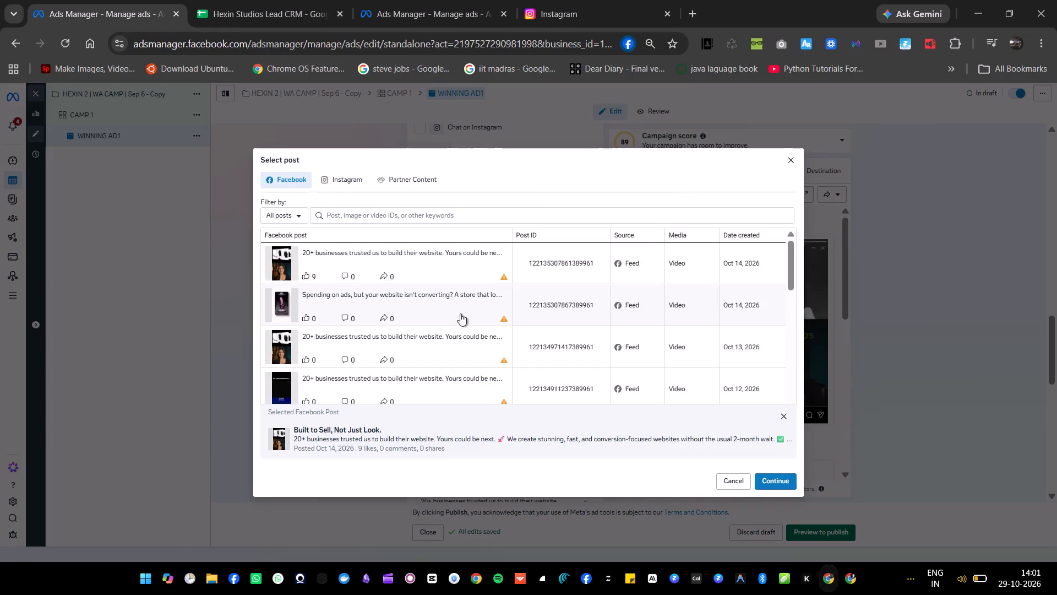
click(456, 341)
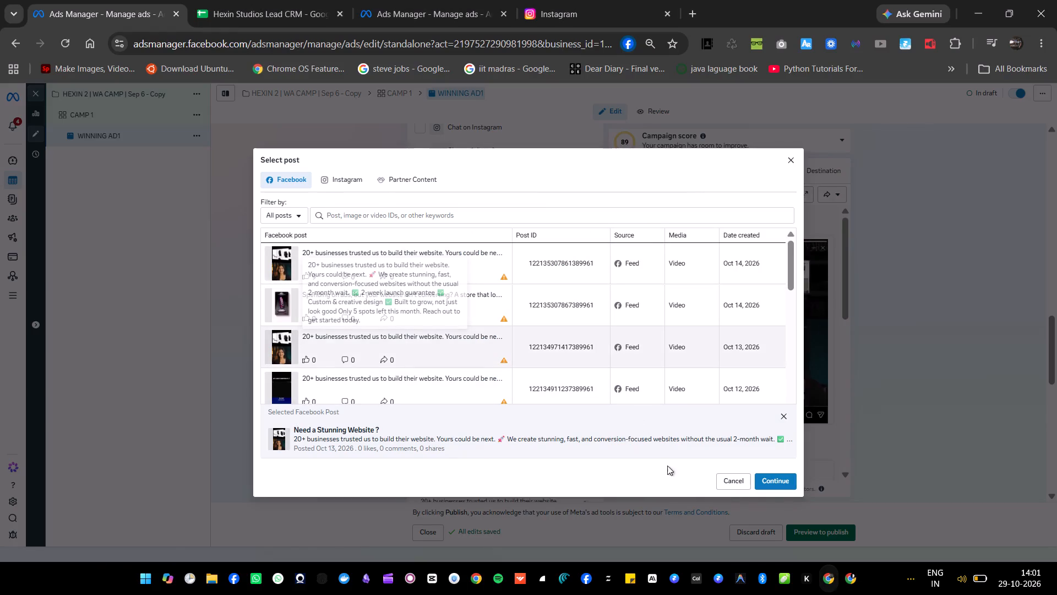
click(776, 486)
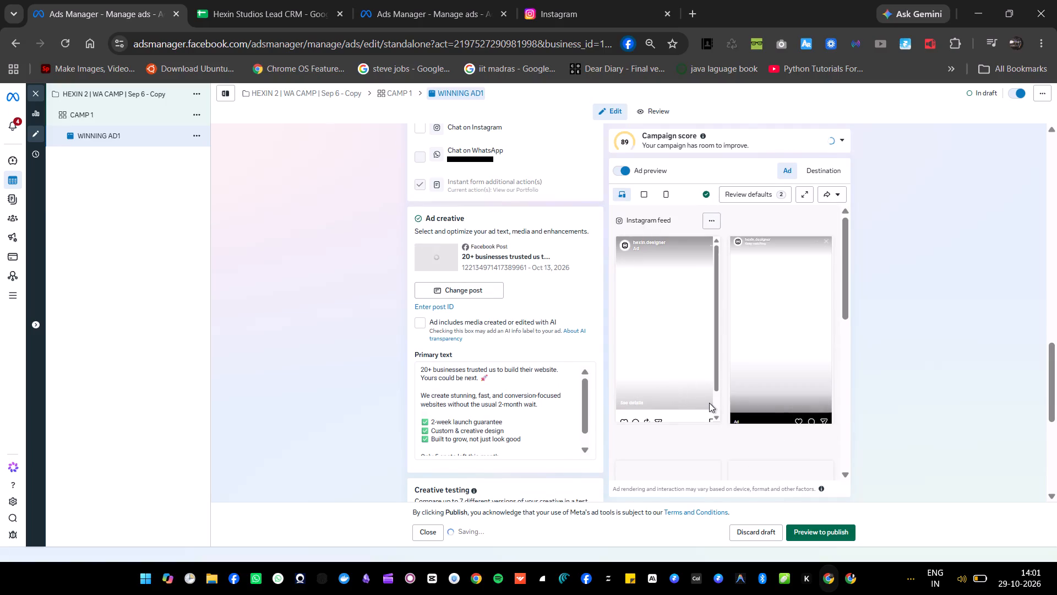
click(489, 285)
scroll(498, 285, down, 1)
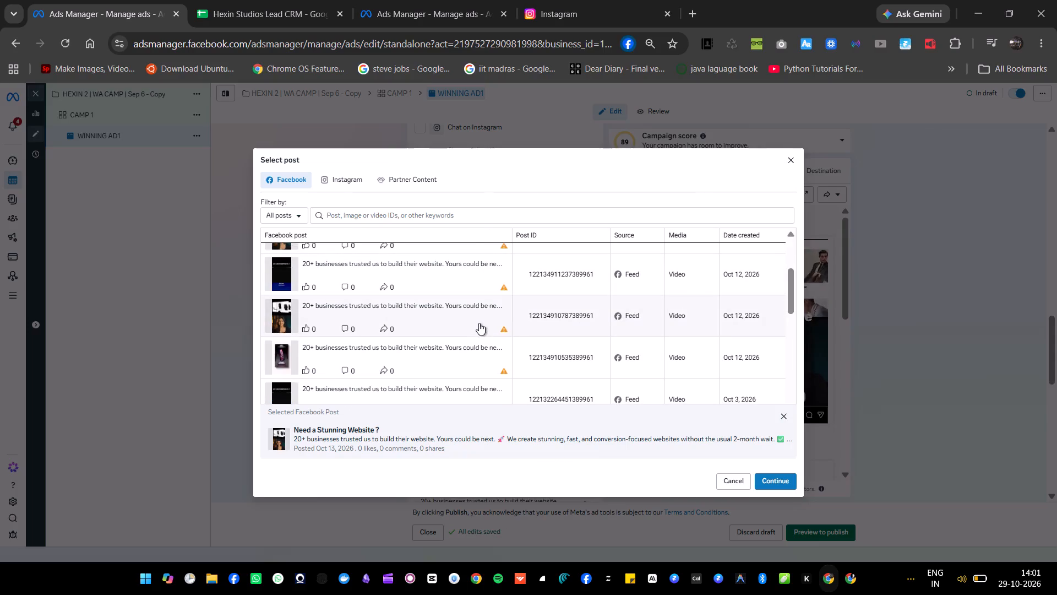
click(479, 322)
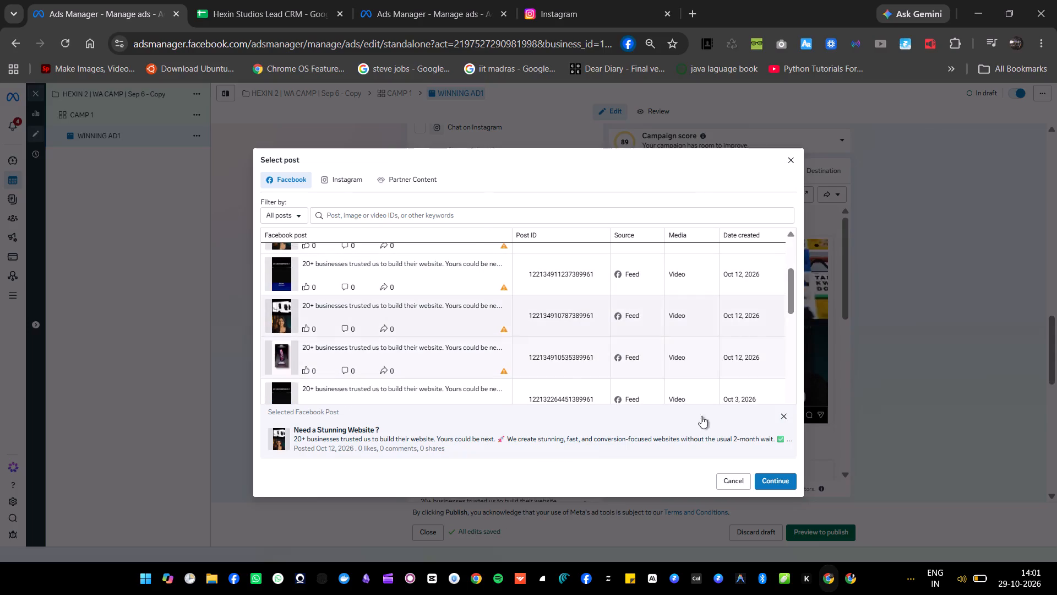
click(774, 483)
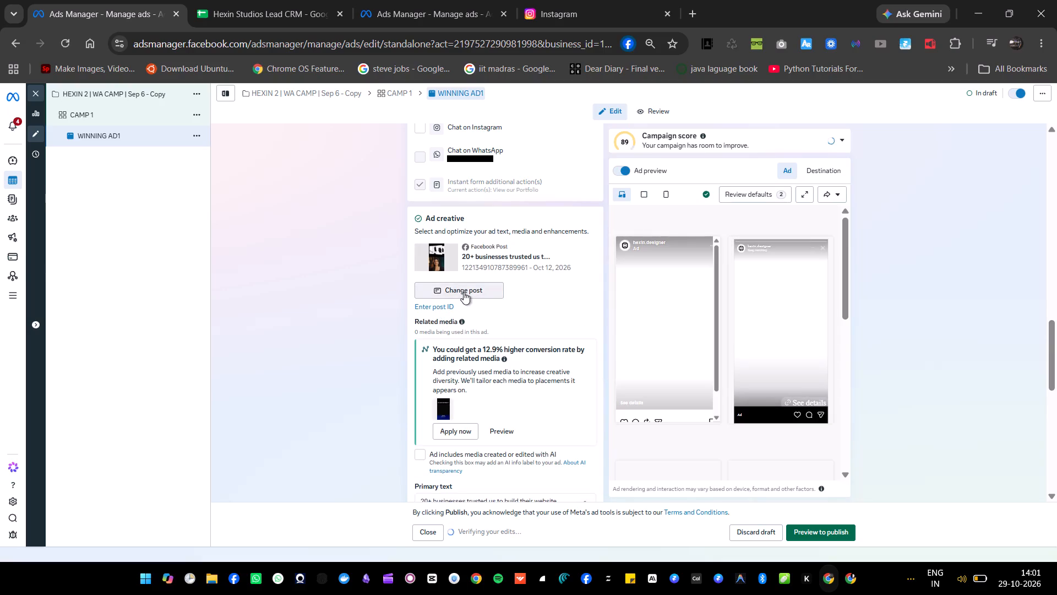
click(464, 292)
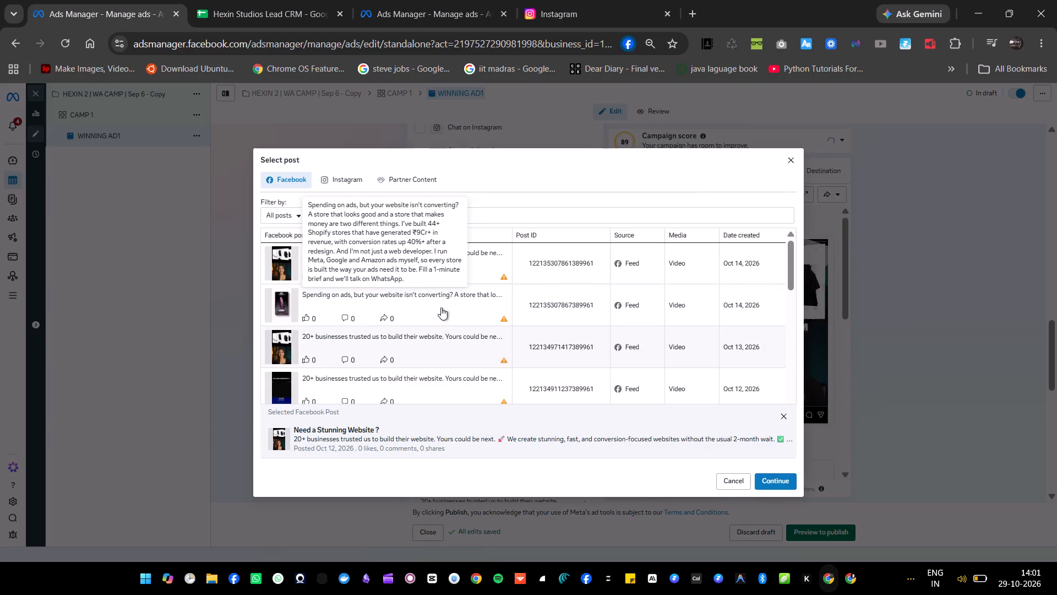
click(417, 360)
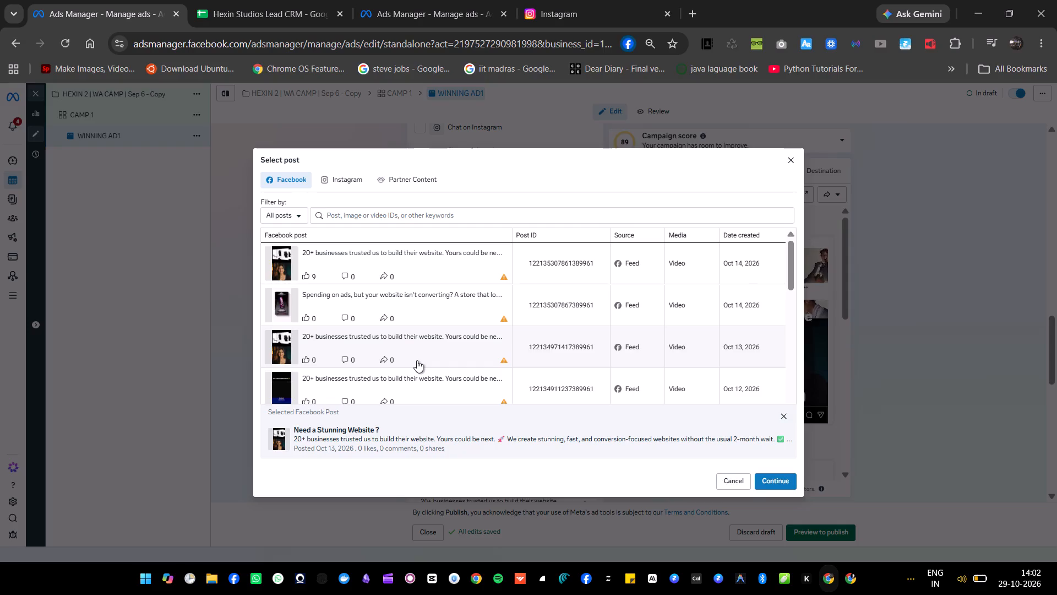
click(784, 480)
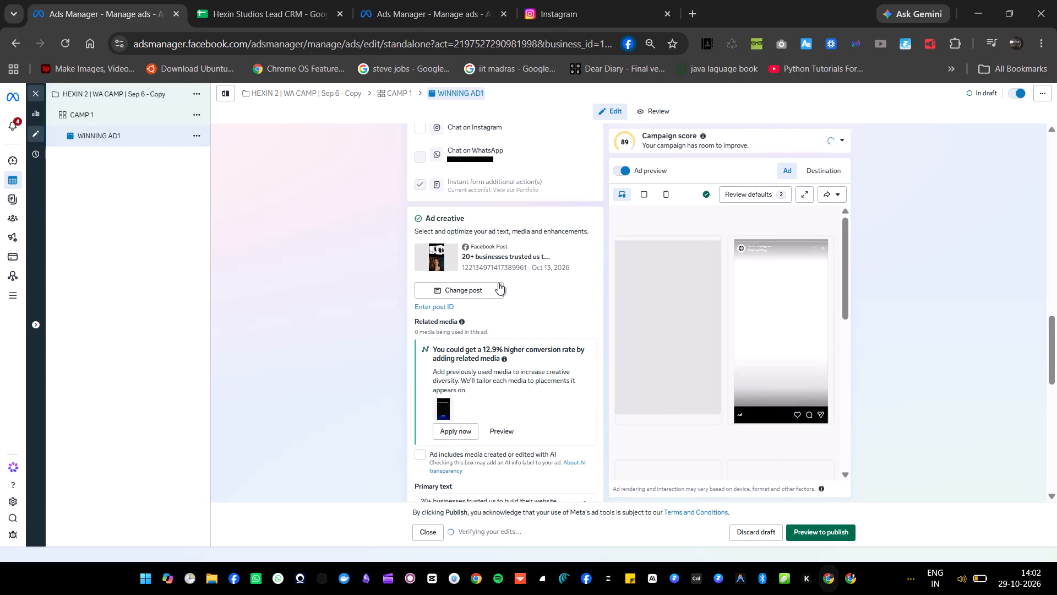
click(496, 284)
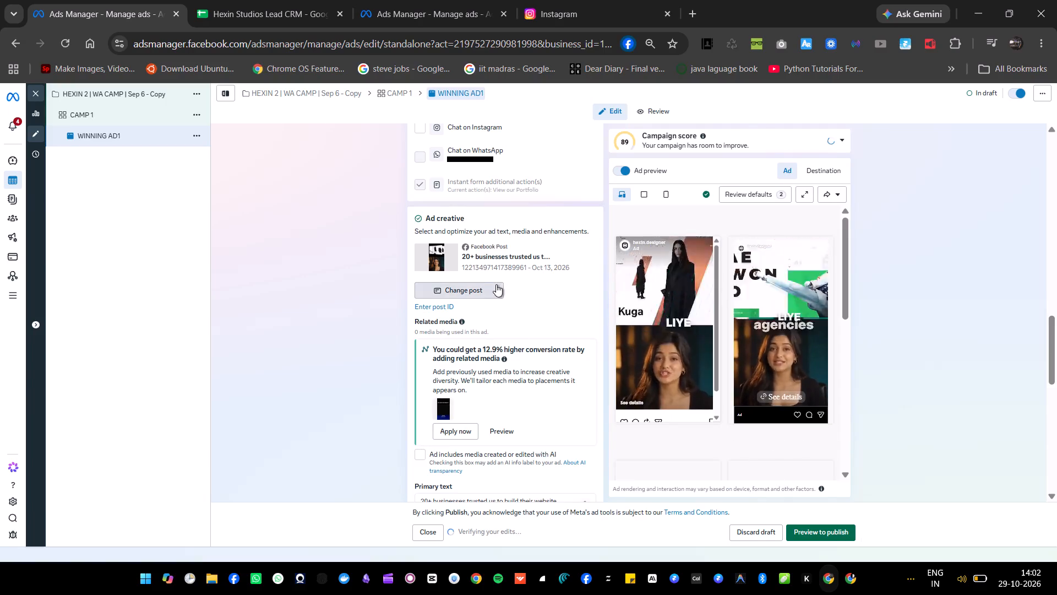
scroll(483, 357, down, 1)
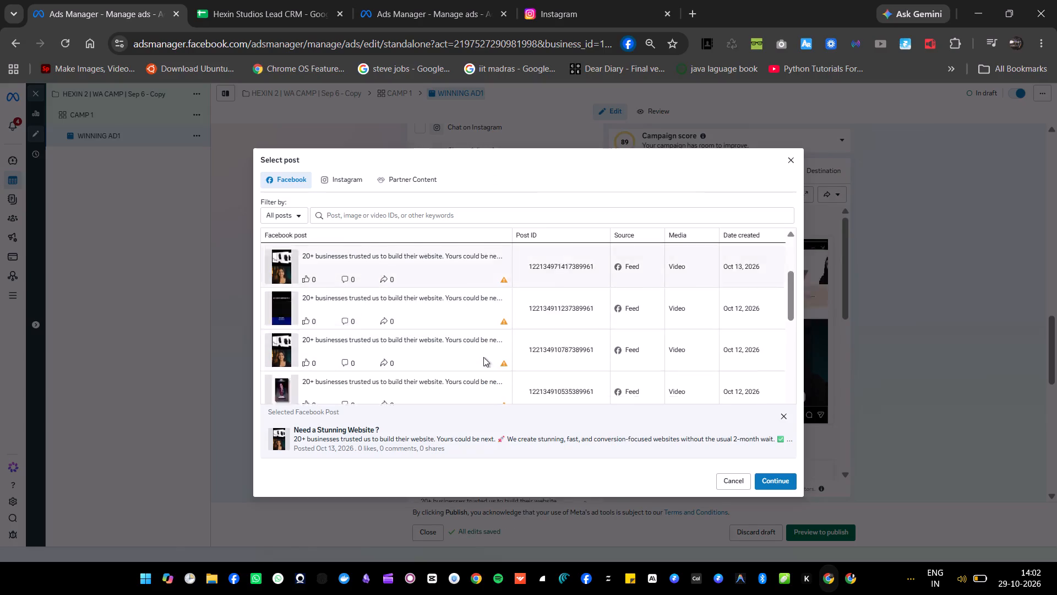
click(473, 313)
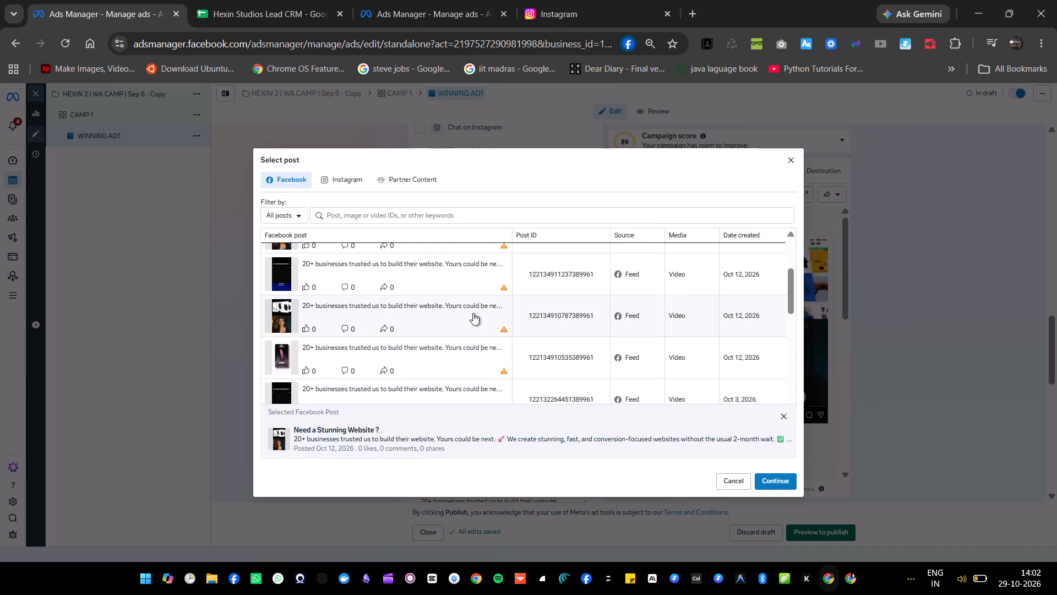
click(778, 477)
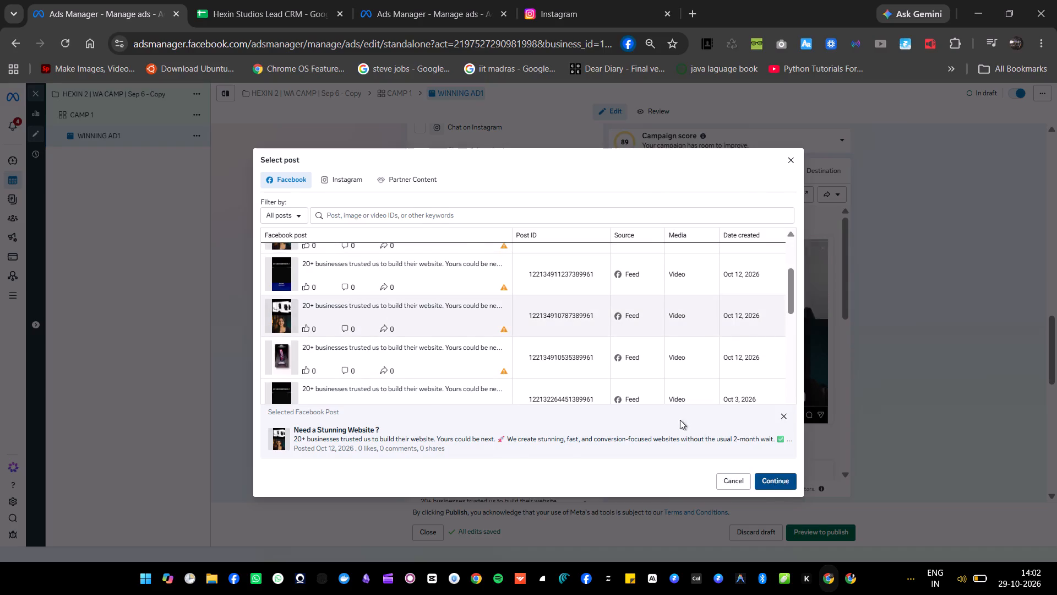
click(468, 288)
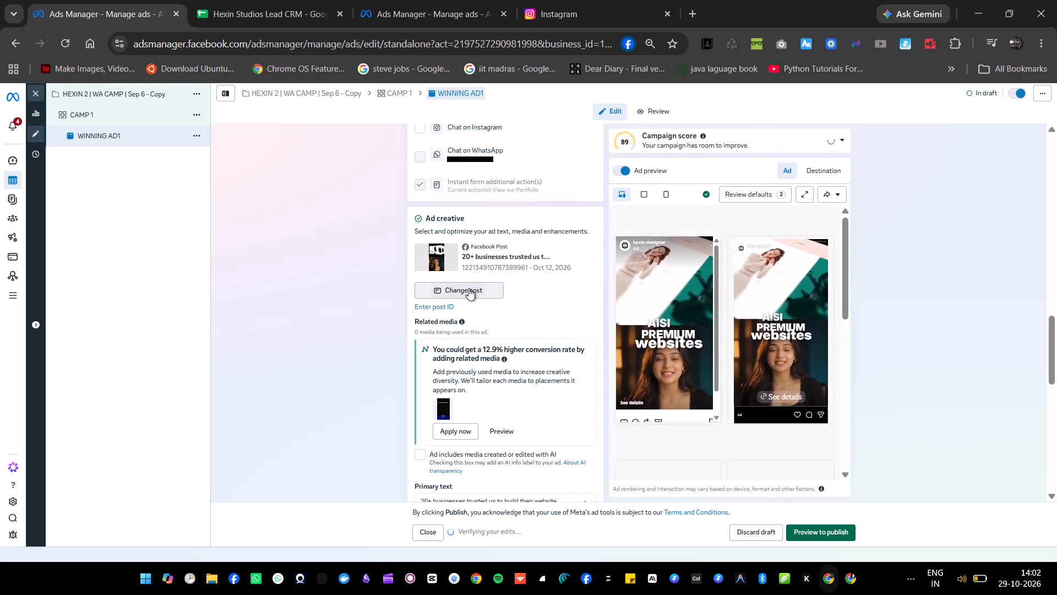
scroll(517, 330, down, 1)
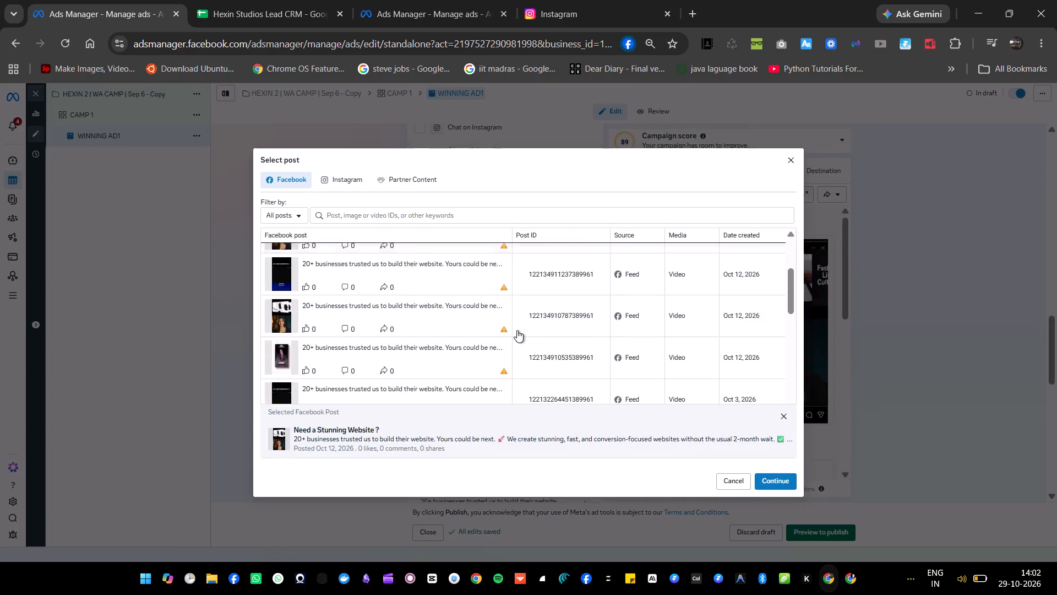
scroll(517, 330, down, 3)
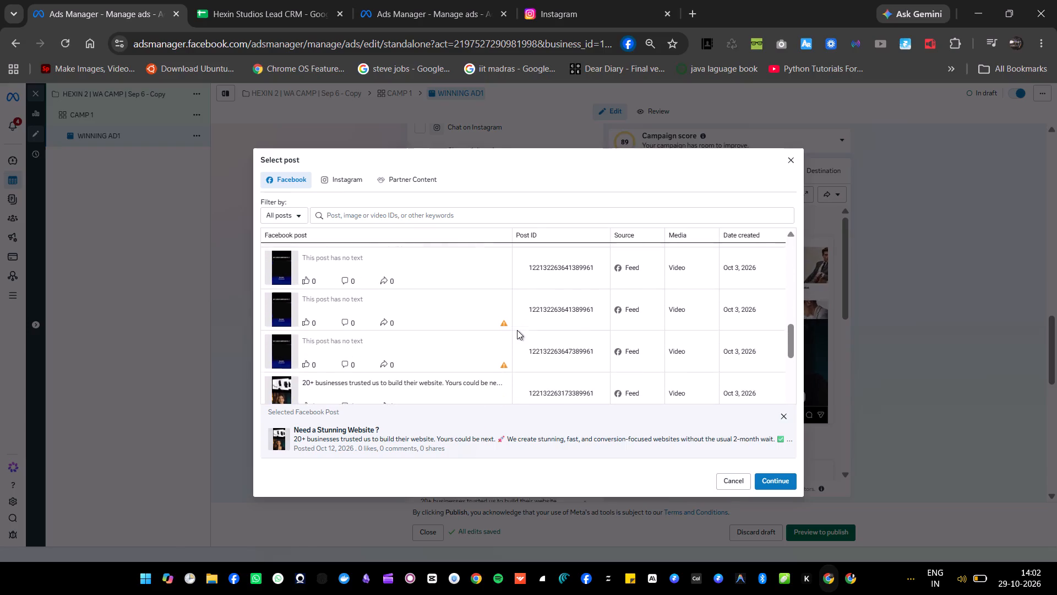
scroll(517, 330, down, 1)
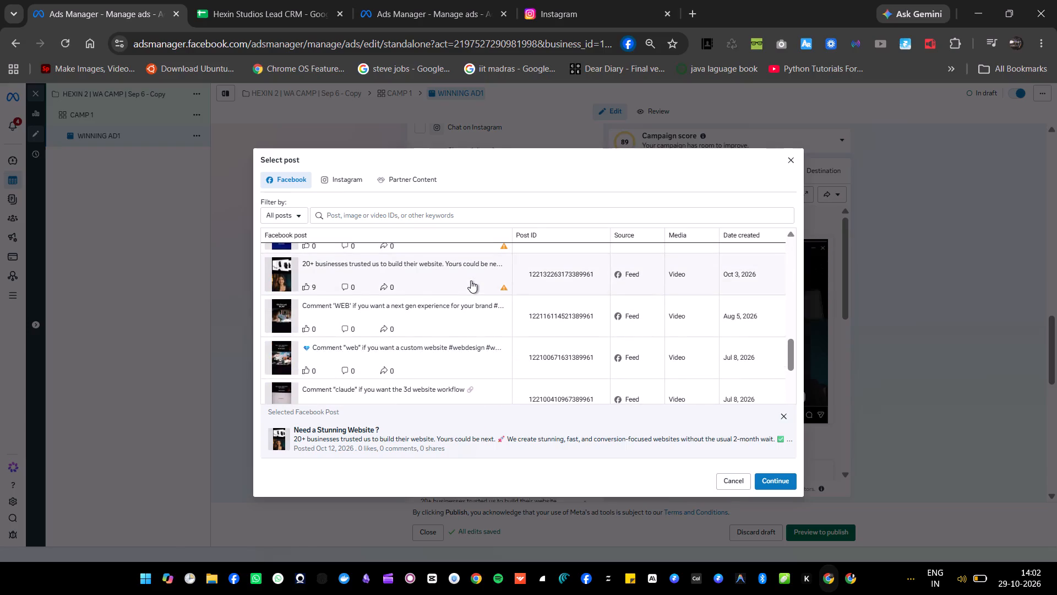
click(471, 280)
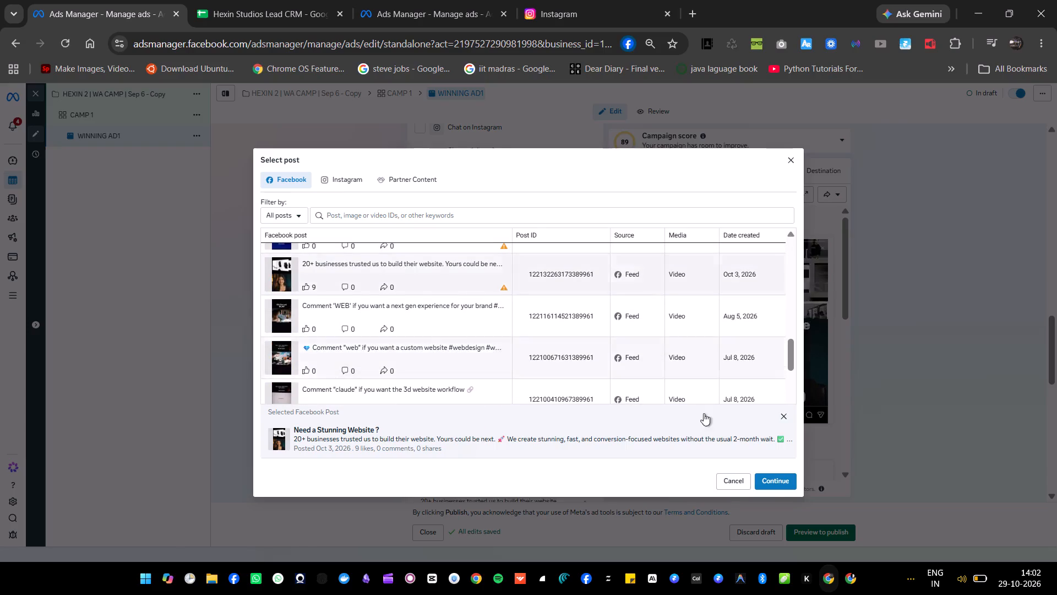
click(792, 478)
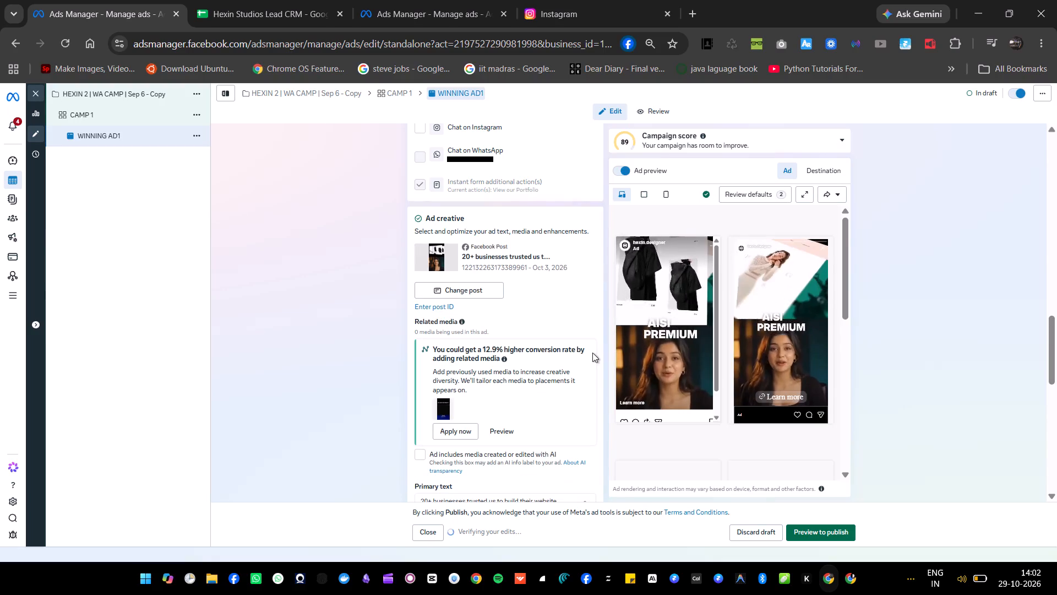
Open WINNING AD1's advanced preview and examine the call to action across the Instagram and Facebook placements.
click(808, 191)
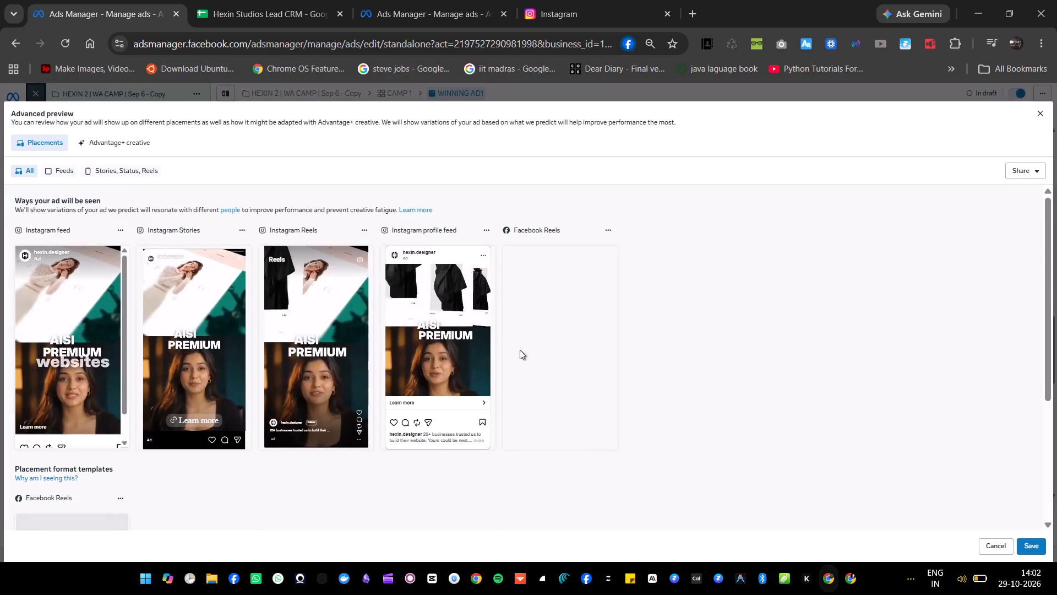
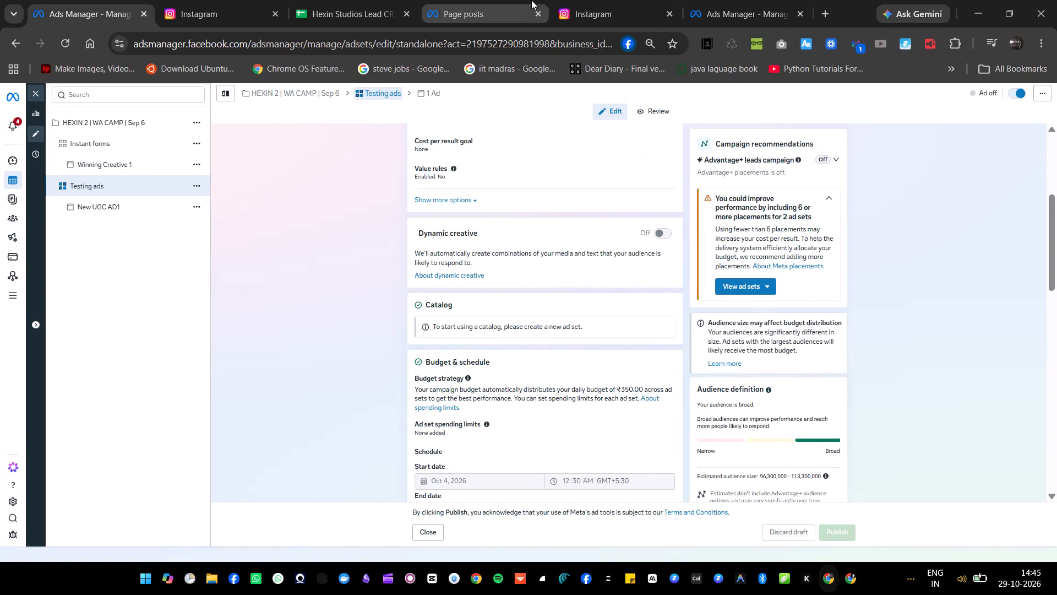
Close the extra Ads Manager browser tab that has the New UGC AD1 ad open for editing.
click(782, 0)
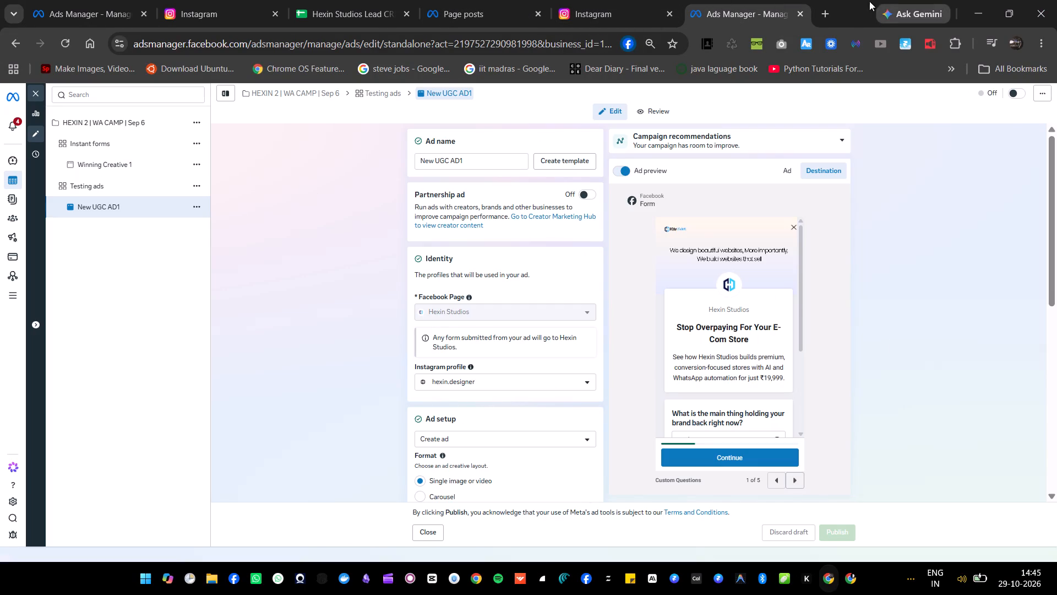
click(802, 12)
In the remaining Ads Manager tab, leave the Testing ads ad set editor and show the Campaigns list.
click(86, 0)
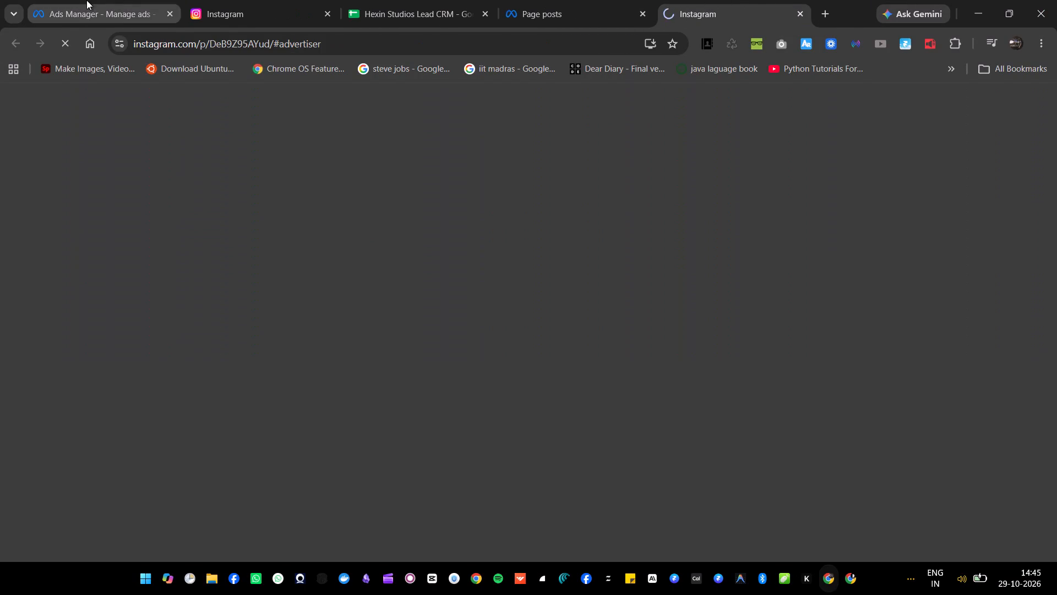
click(40, 87)
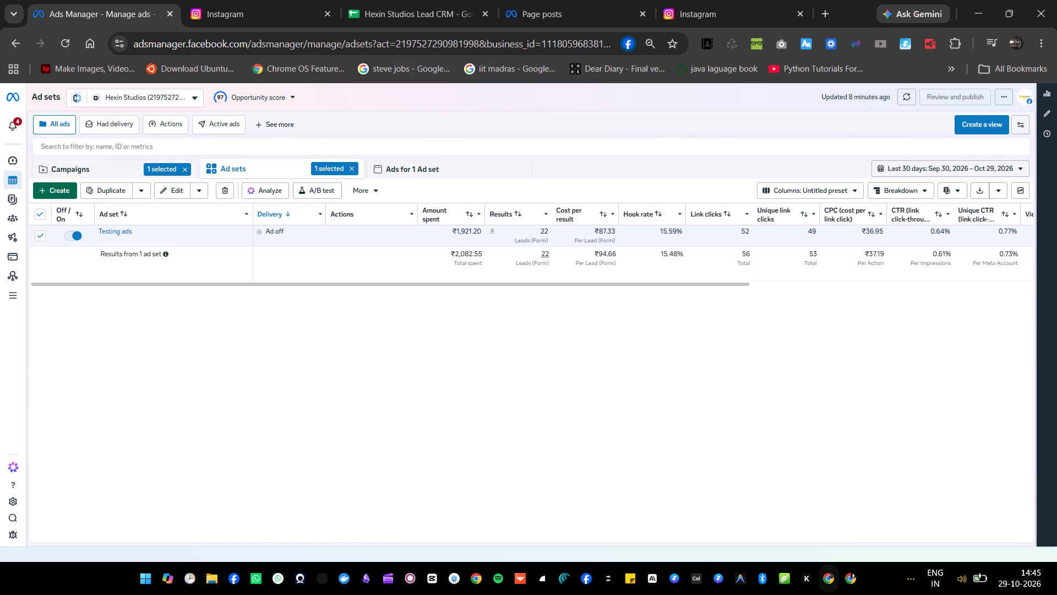
click(88, 172)
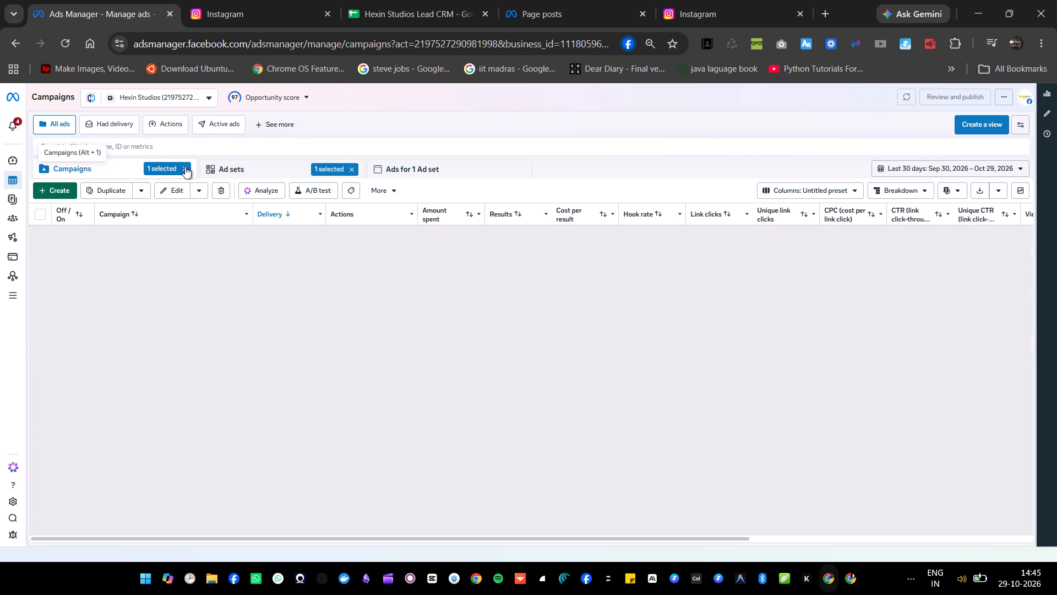
Clear the current campaign and ad set selections and show only the ads of the HEXIN final | 29 OCT campaign.
click(185, 166)
click(353, 166)
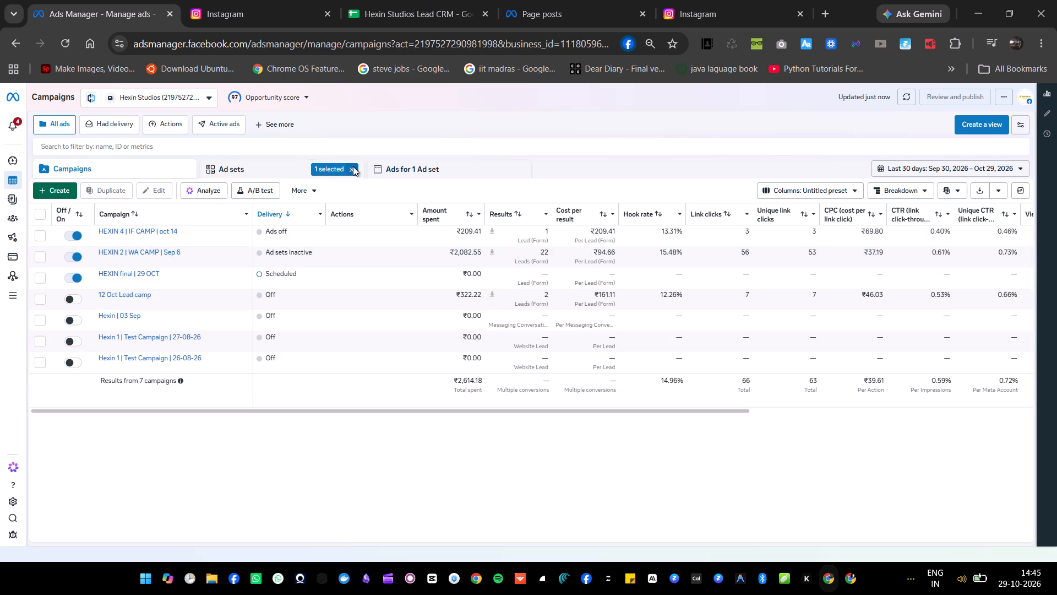
click(36, 274)
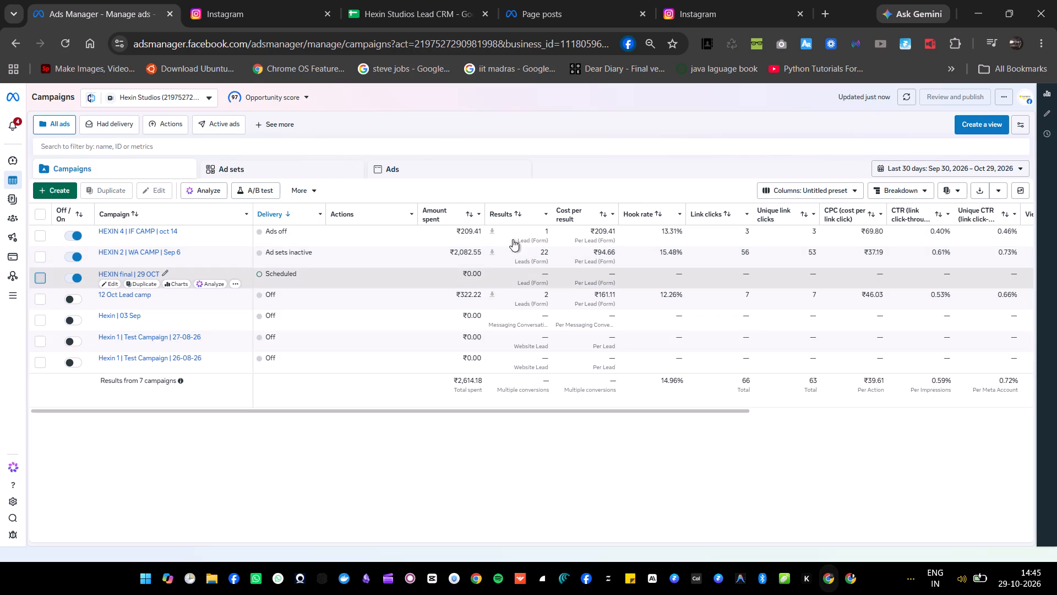
click(450, 164)
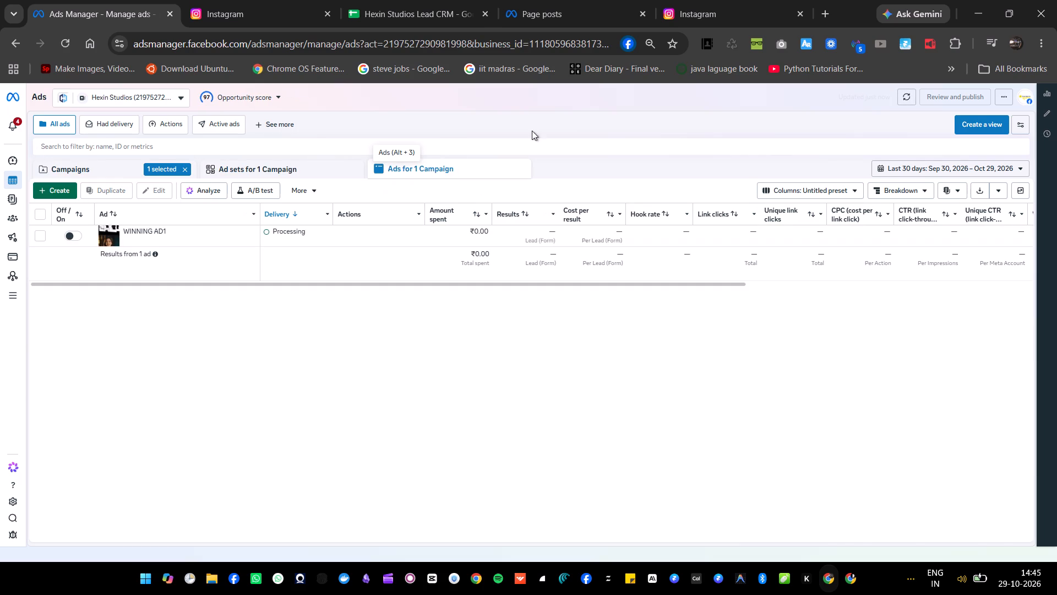
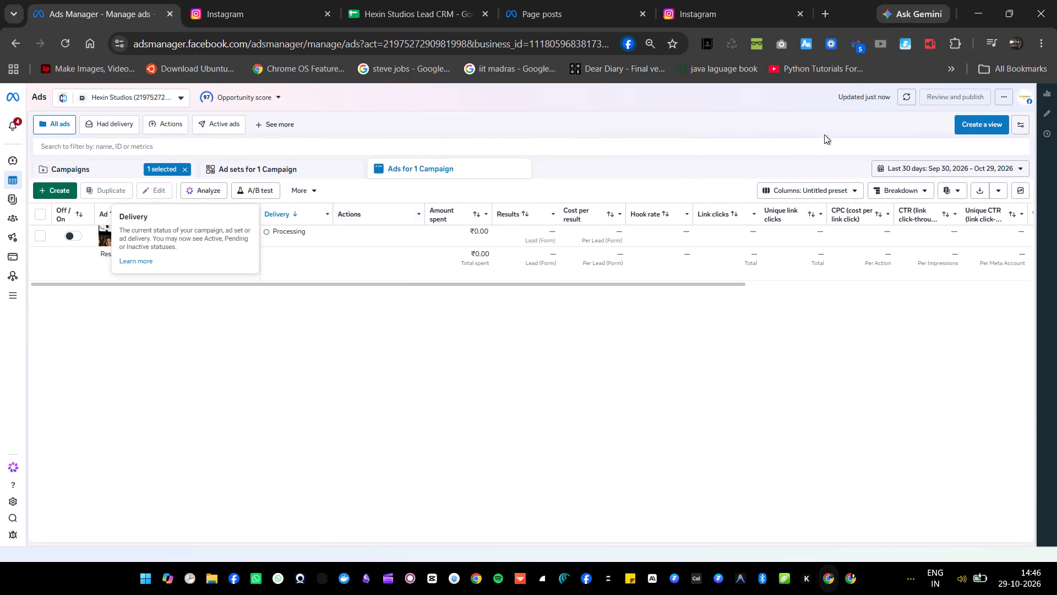
Refresh the ads data and switch on the WINNING AD1 ad in the HEXIN final | 29 OCT campaign.
click(910, 99)
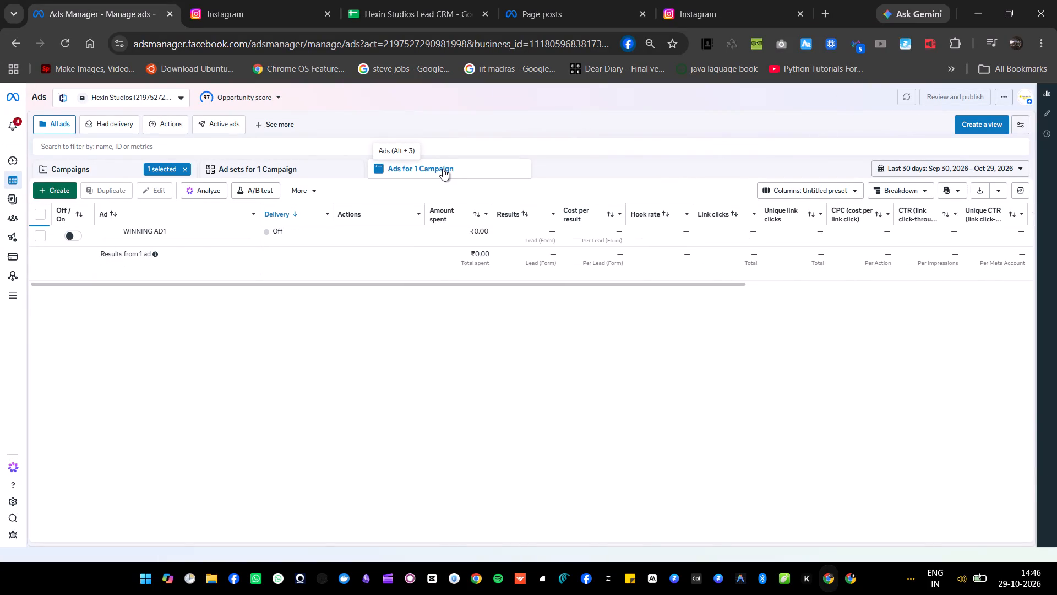
click(131, 172)
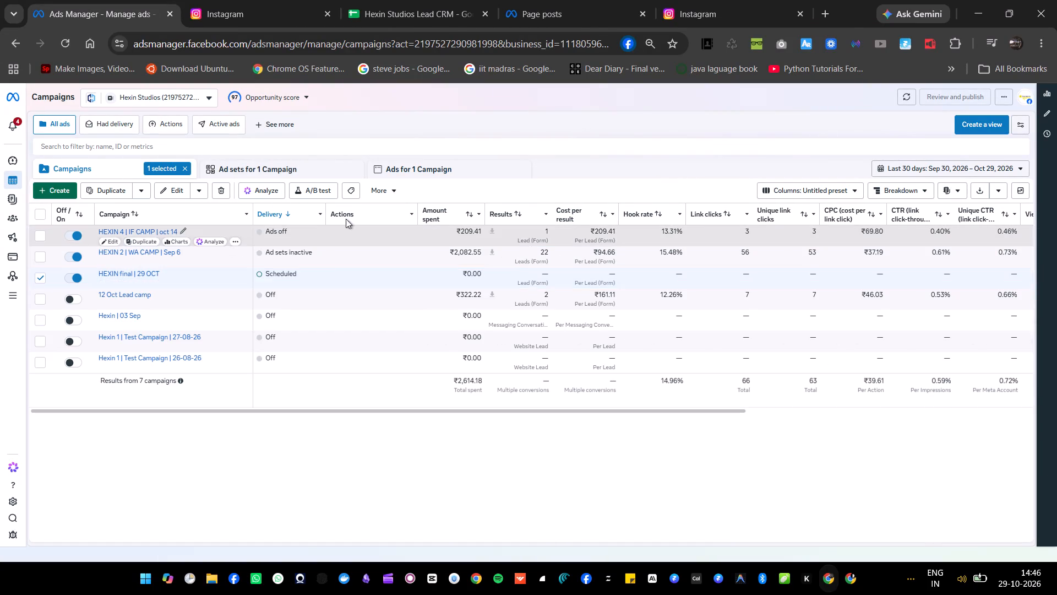
click(416, 171)
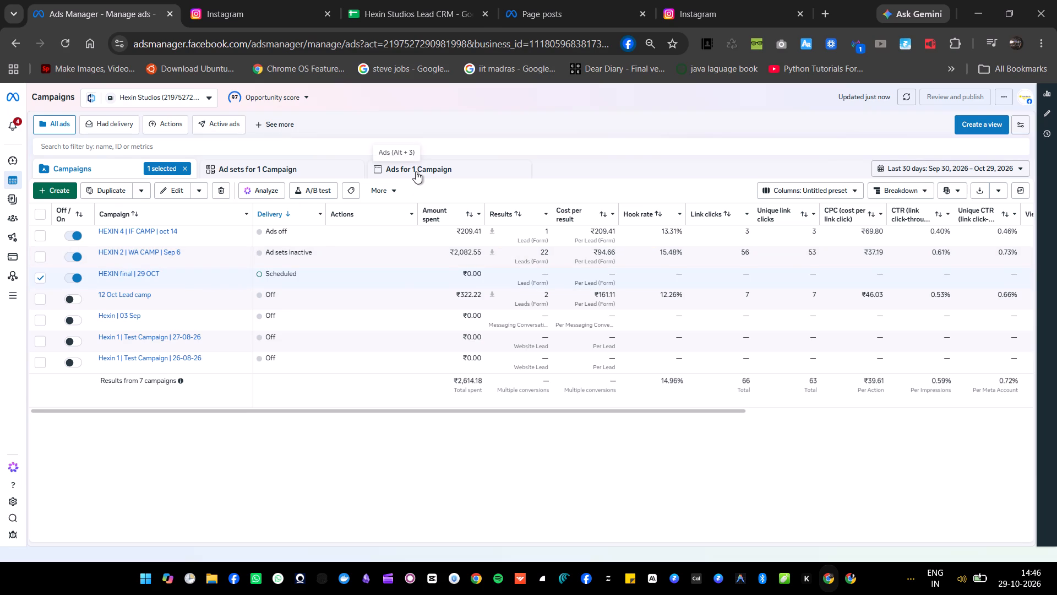
click(78, 237)
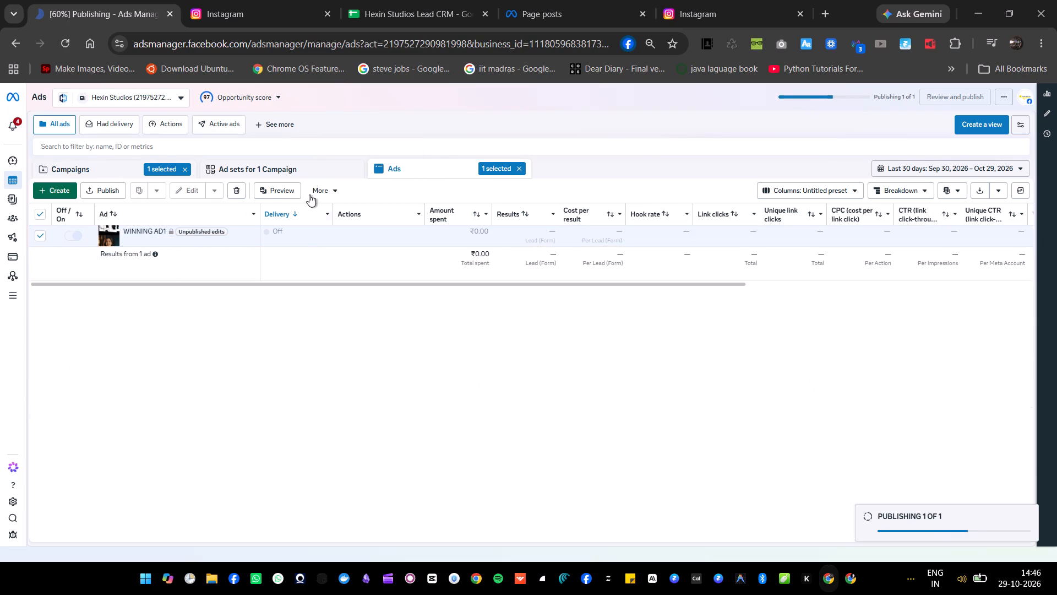
Check the campaign's ad set and ad after clearing the ad selection, and return to the full campaign list with no campaign selected.
click(296, 169)
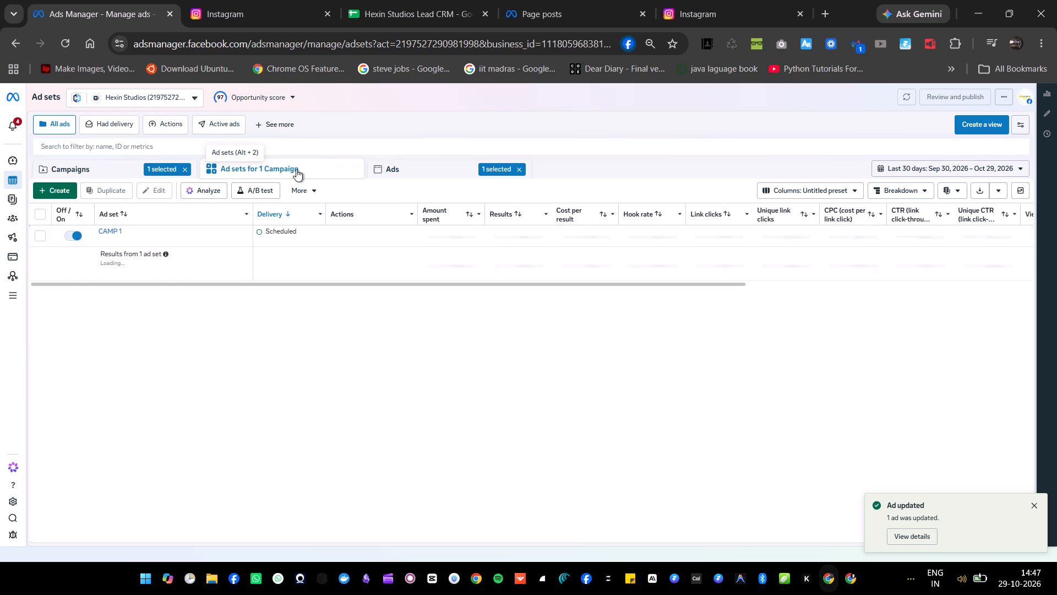
click(516, 172)
click(433, 169)
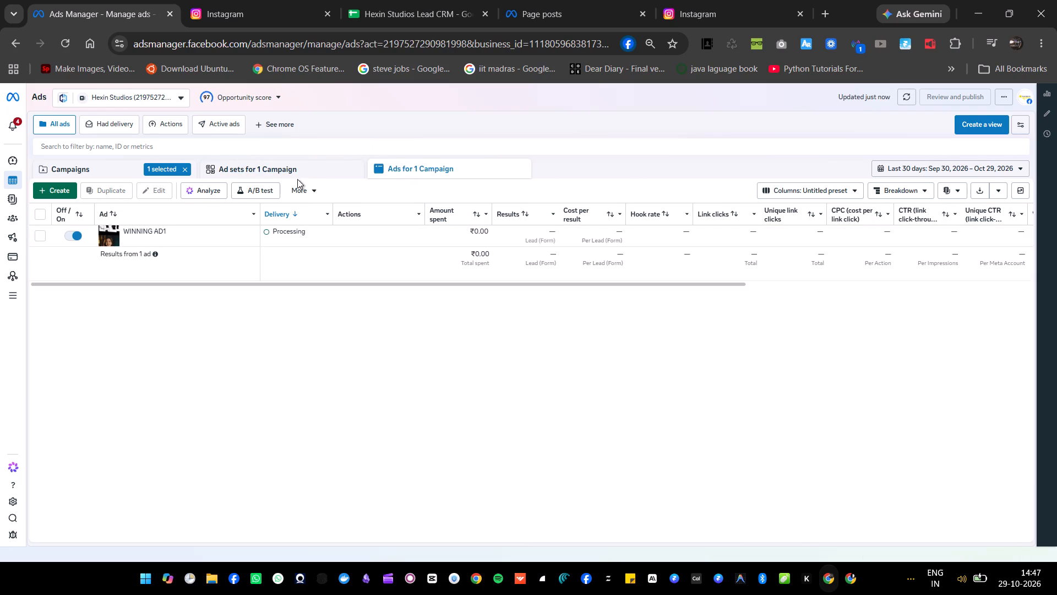
click(354, 177)
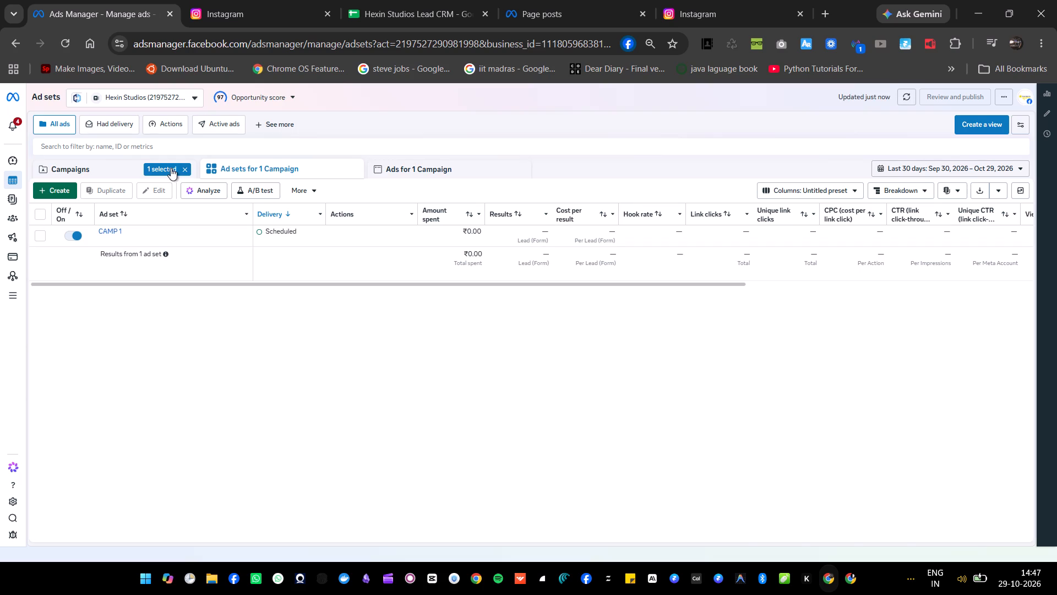
click(183, 168)
click(126, 167)
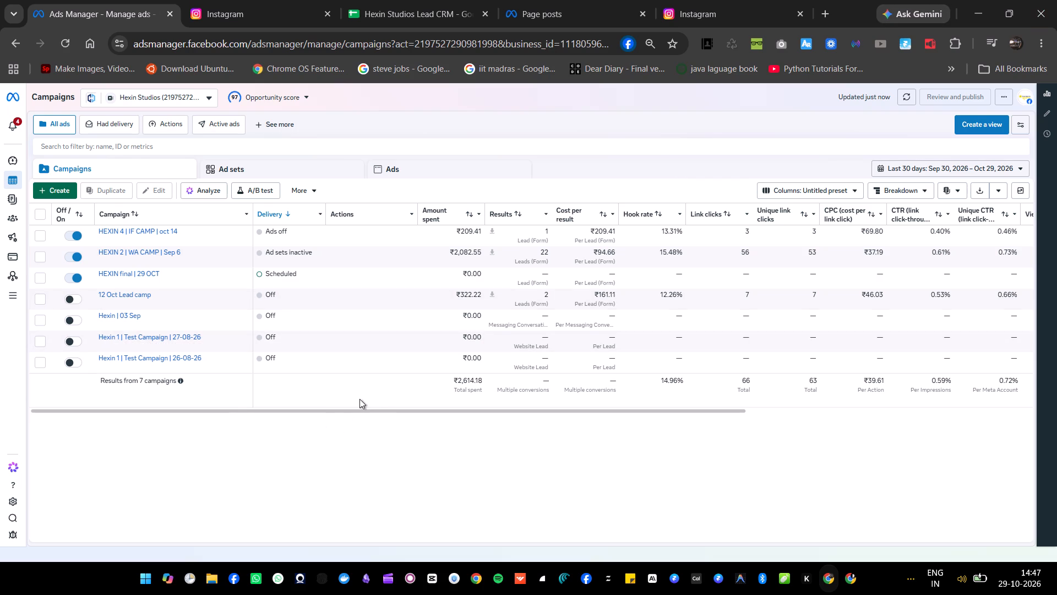
Refresh the campaigns data and show only the ads of the HEXIN final | 29 OCT campaign to check their delivery.
drag(369, 410, 236, 414)
click(906, 104)
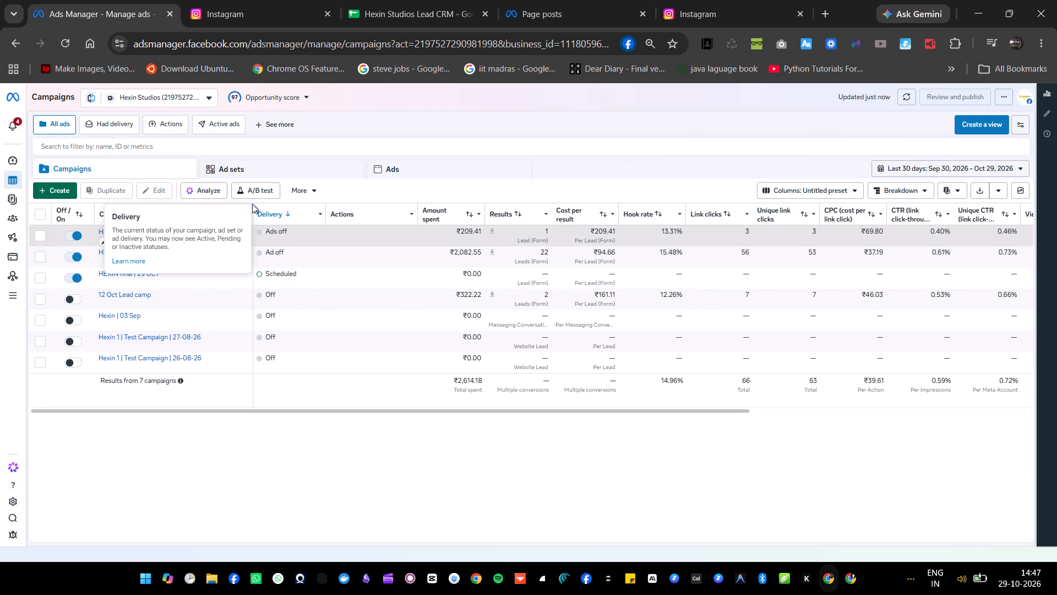
click(41, 275)
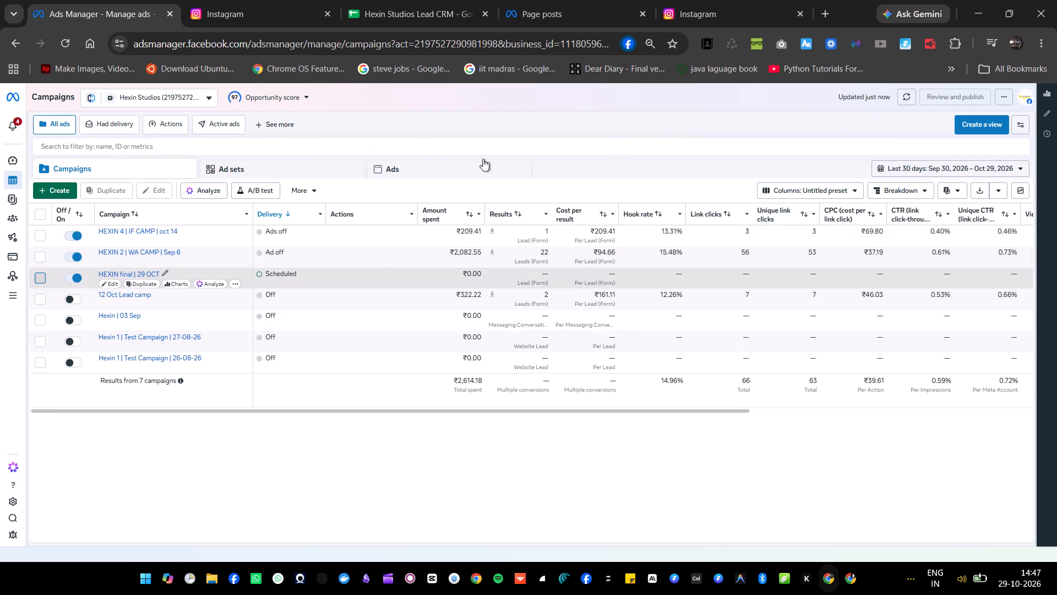
click(422, 170)
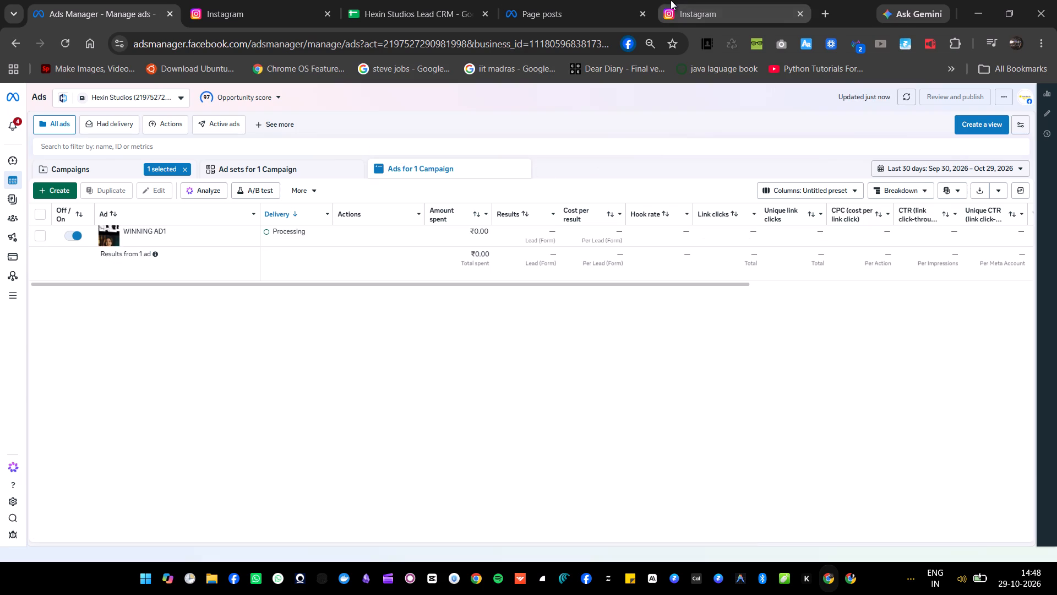
Close both Instagram tabs, the Page posts tab and the Hexin Studios Lead CRM tab, keeping only Ads Manager open.
click(326, 14)
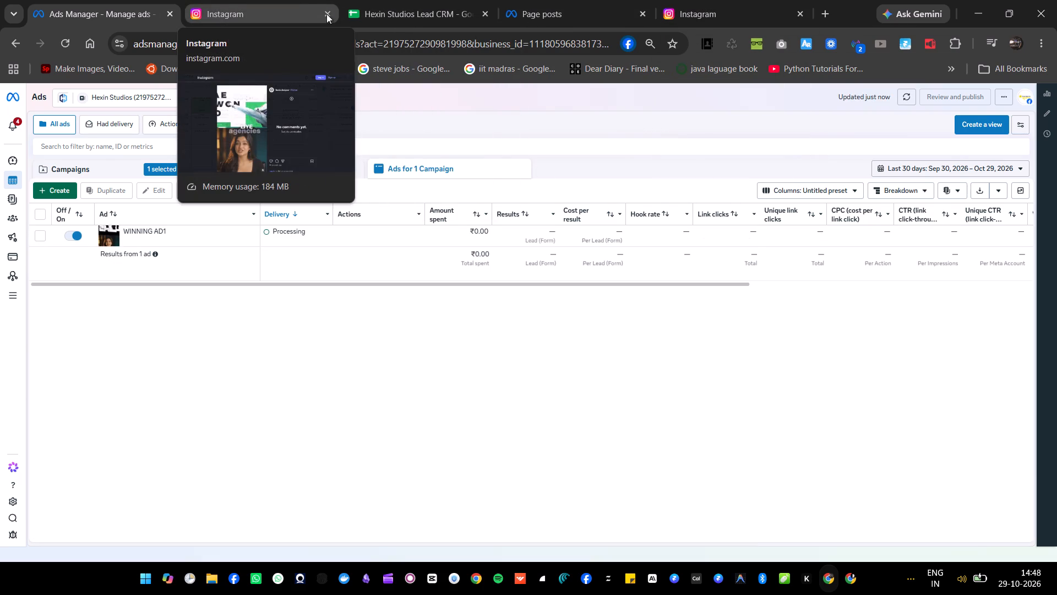
click(492, 13)
click(486, 13)
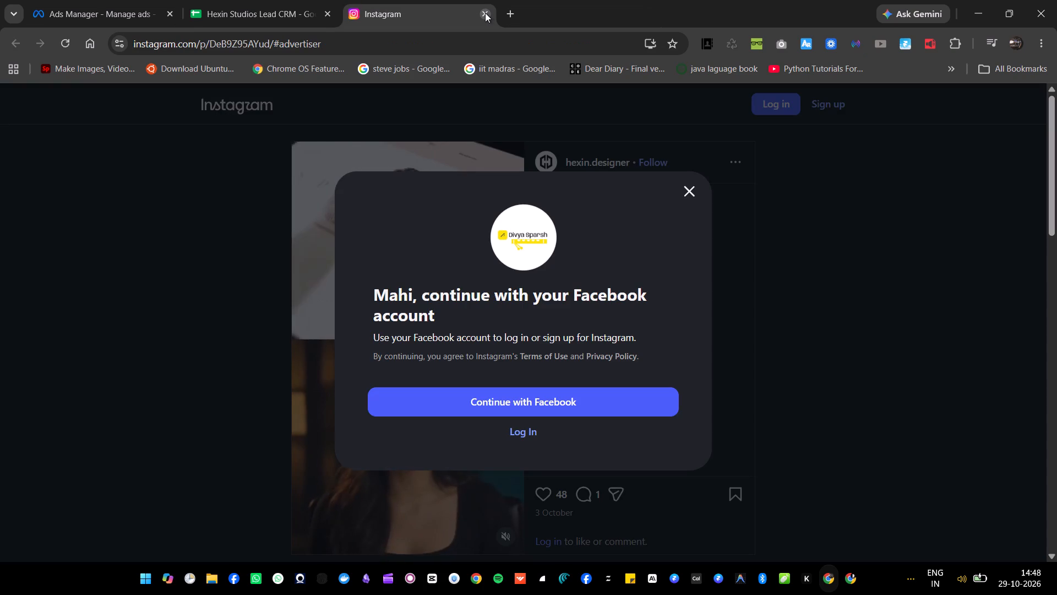
click(485, 13)
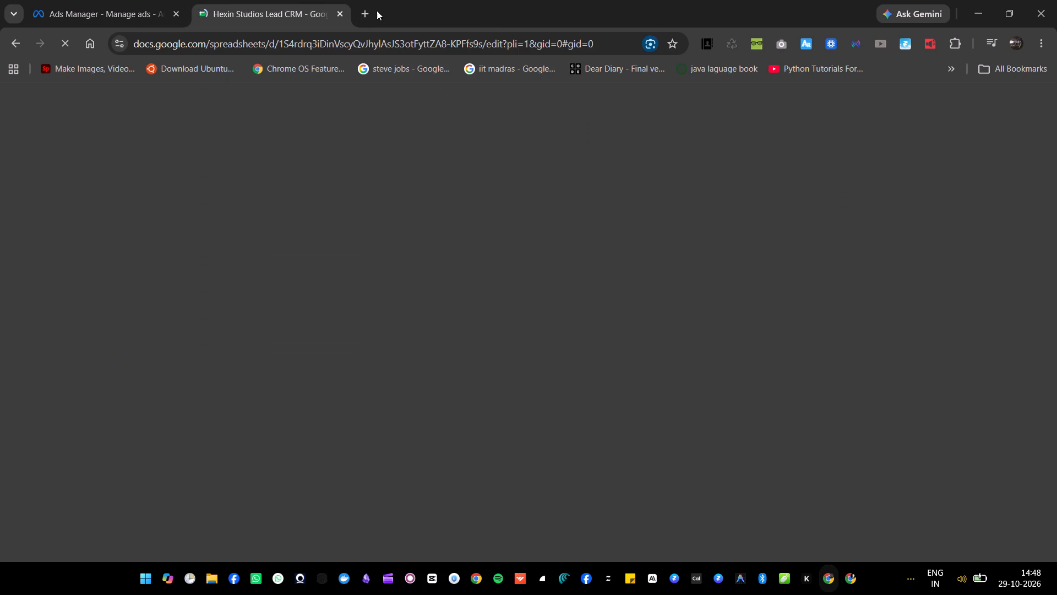
click(342, 15)
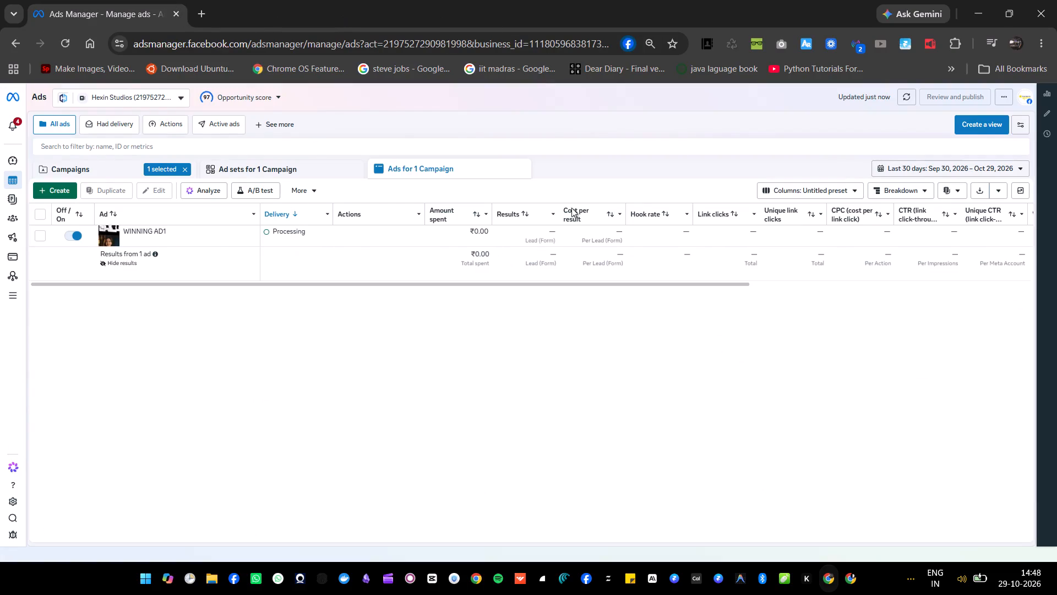
Refresh the ads data to check the delivery status of WINNING AD1.
click(903, 101)
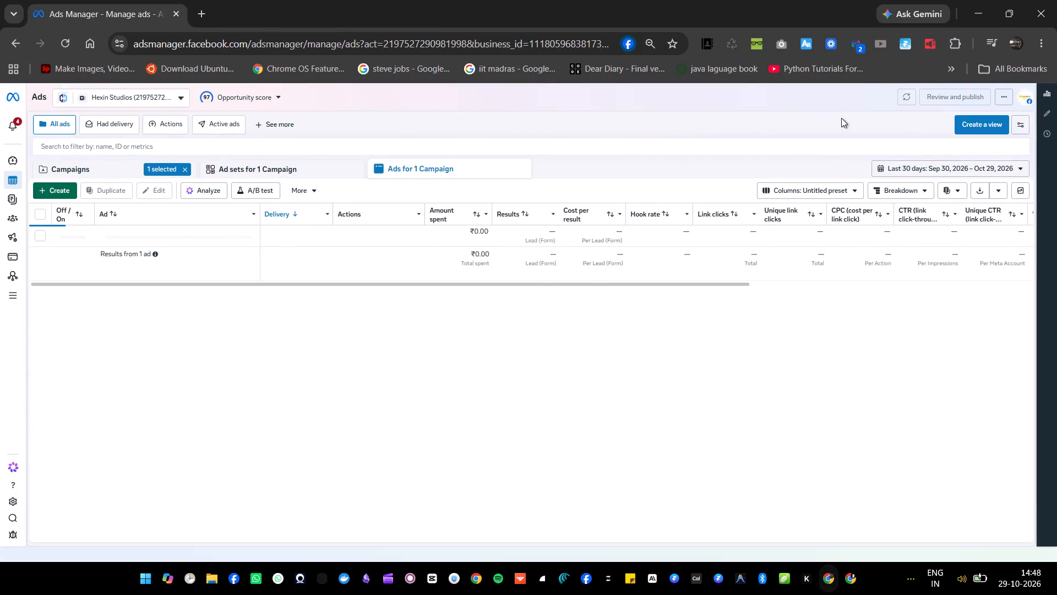